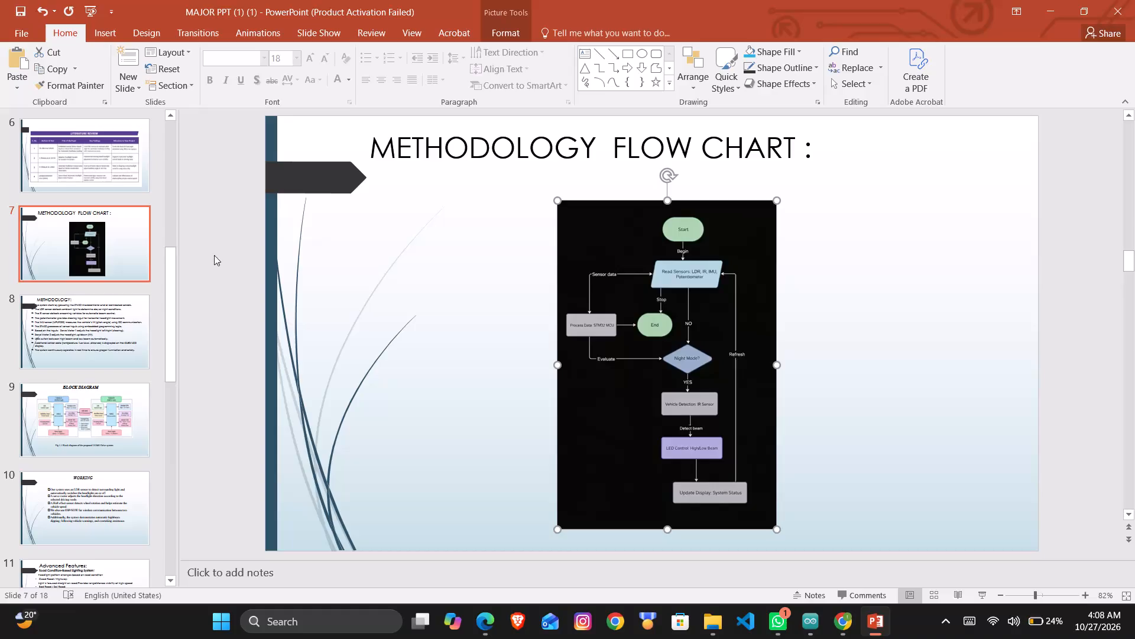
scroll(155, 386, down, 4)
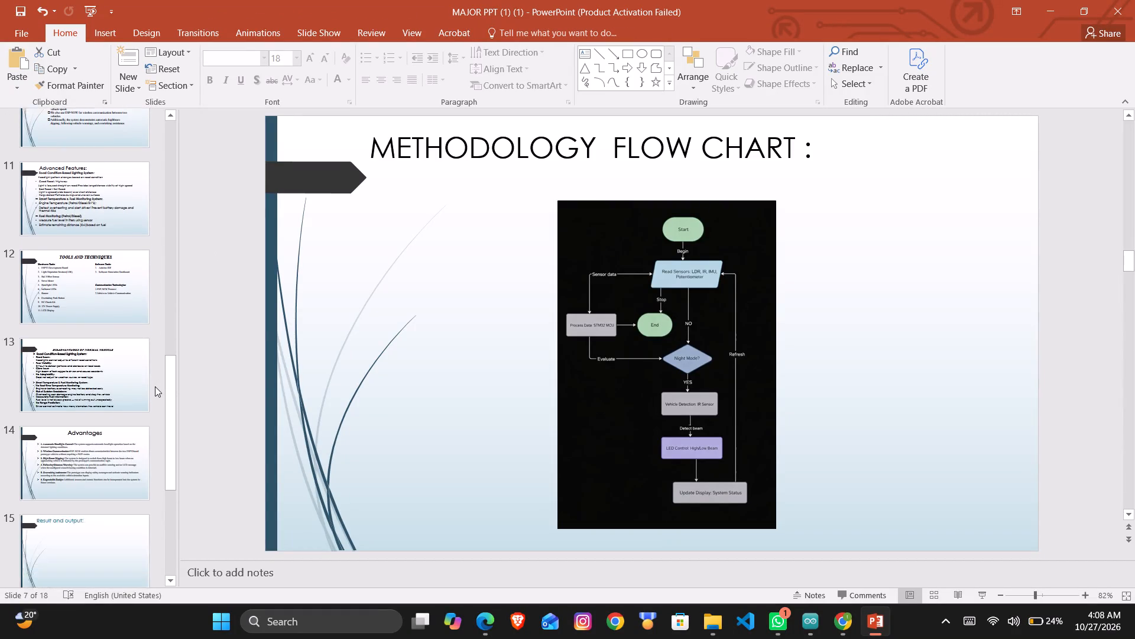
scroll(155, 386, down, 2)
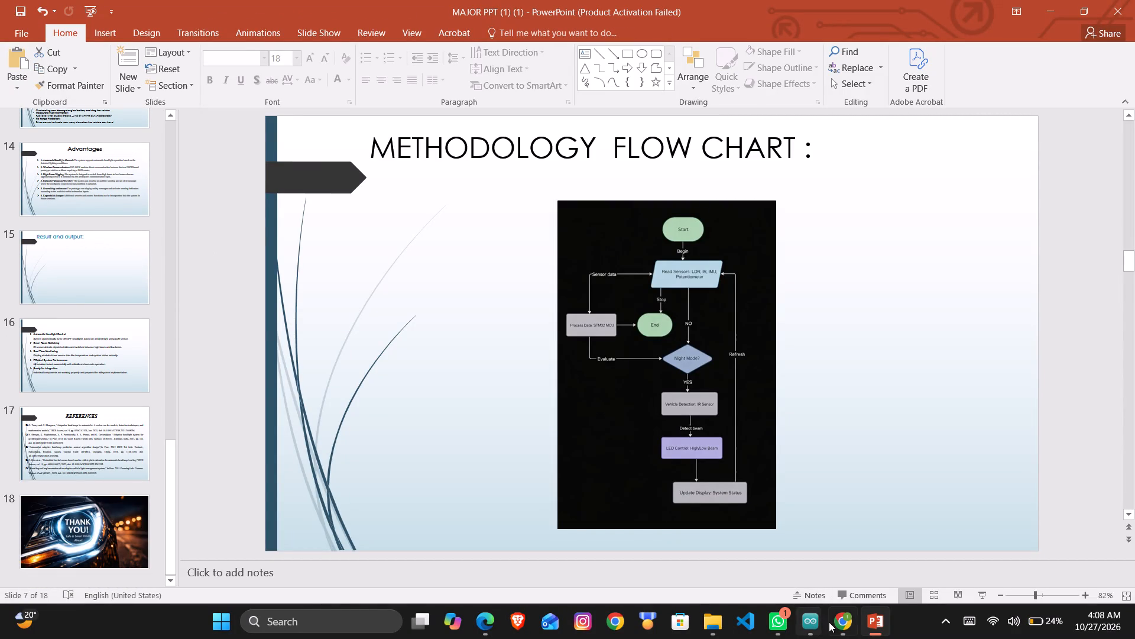
Switch to Chrome and review the previewed LUMO Drive table of contents document through to the List of Tables page.
click(831, 623)
scroll(719, 379, down, 1)
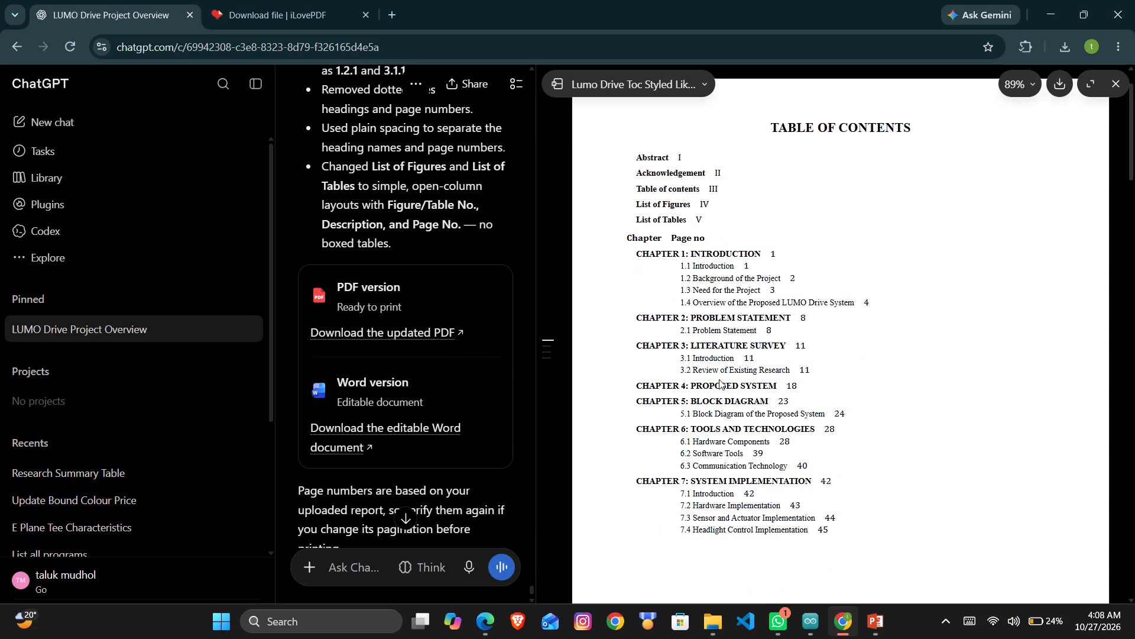
scroll(719, 379, down, 5)
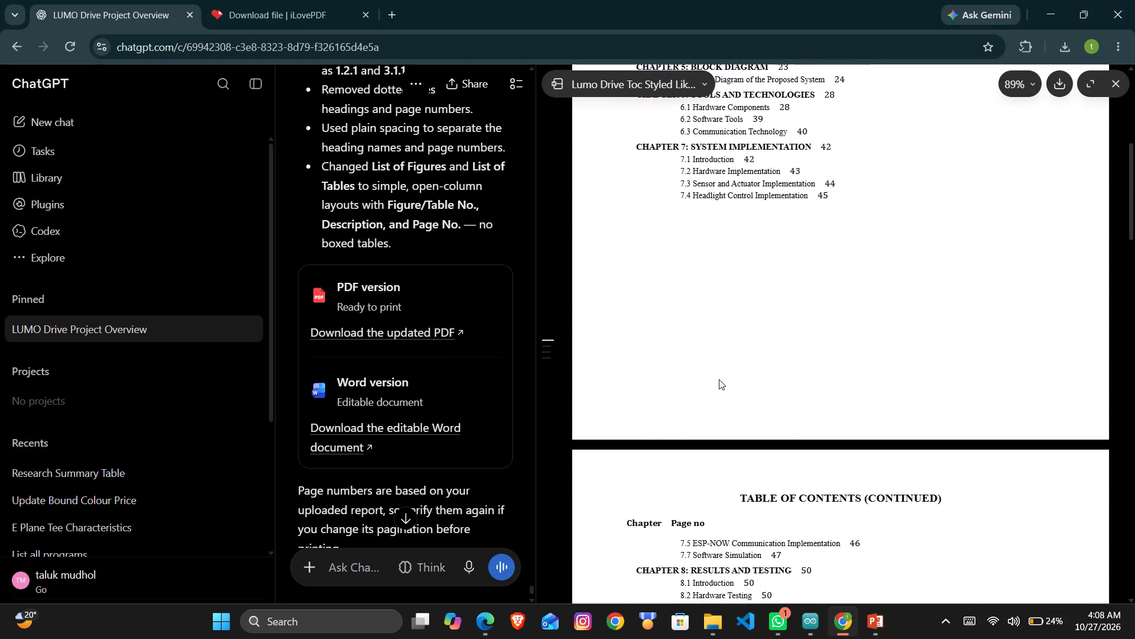
scroll(719, 379, down, 3)
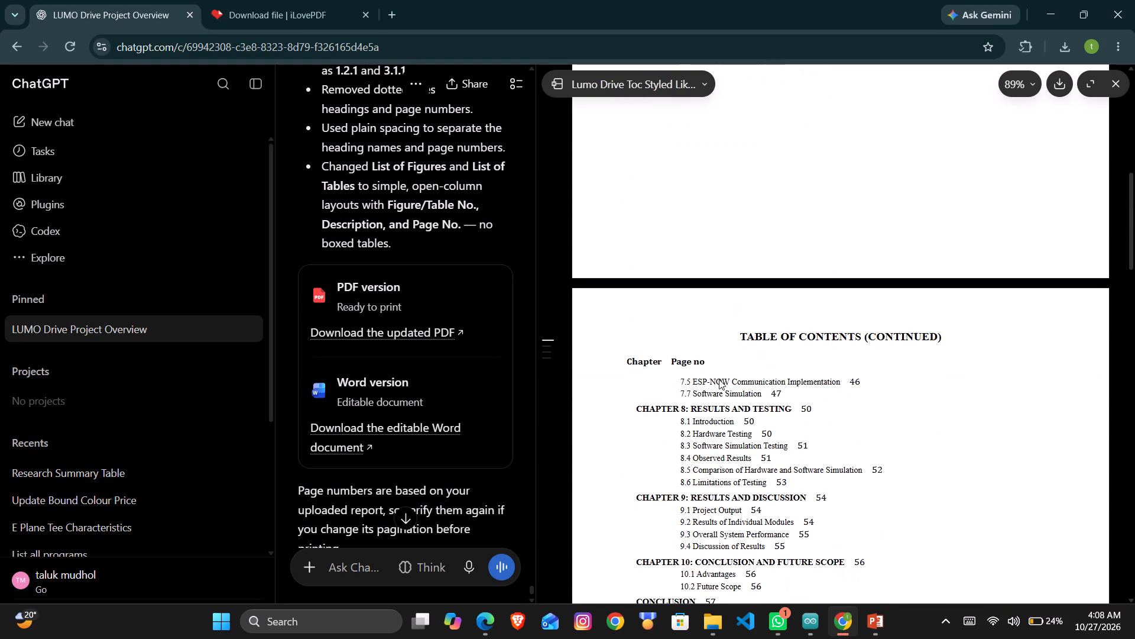
scroll(719, 379, down, 5)
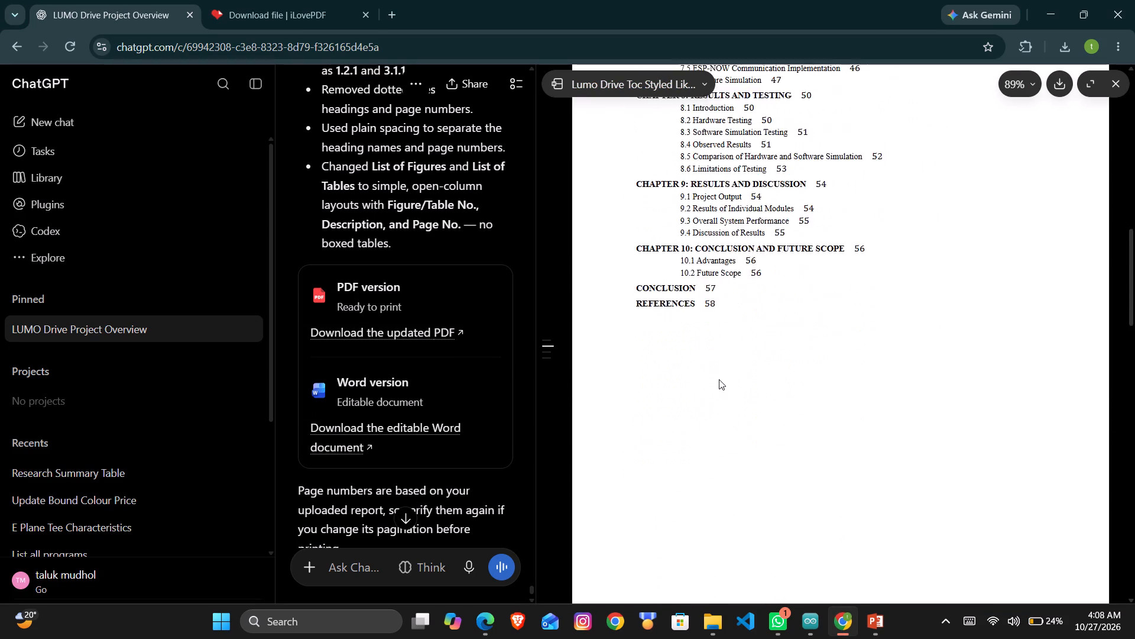
scroll(719, 379, down, 4)
scroll(719, 379, right, 1)
scroll(719, 379, down, 3)
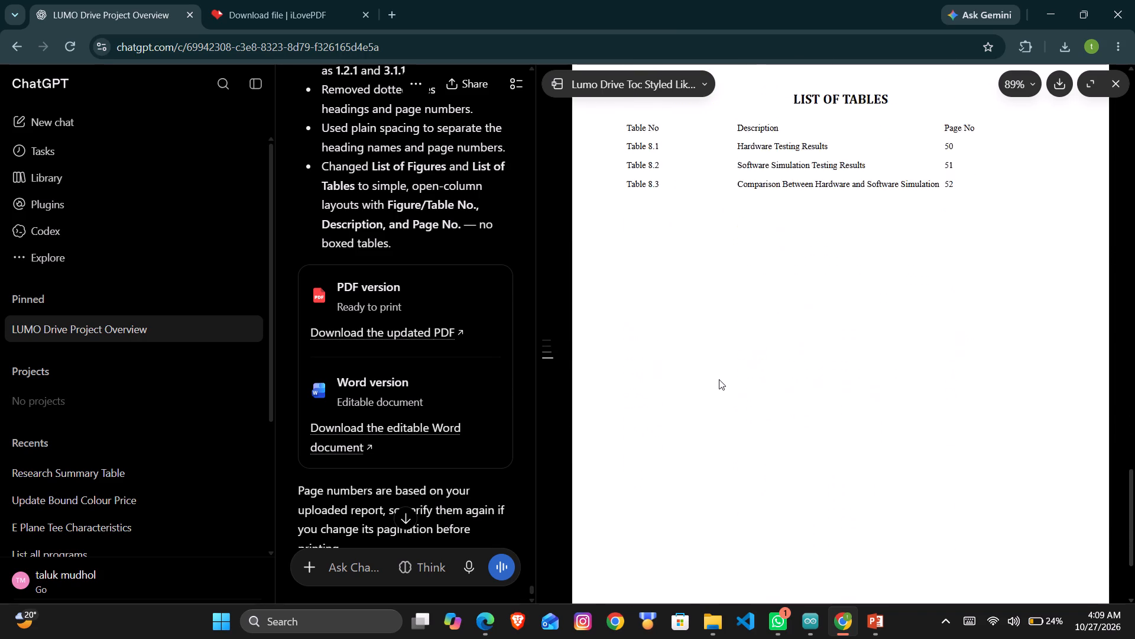
scroll(719, 379, down, 1)
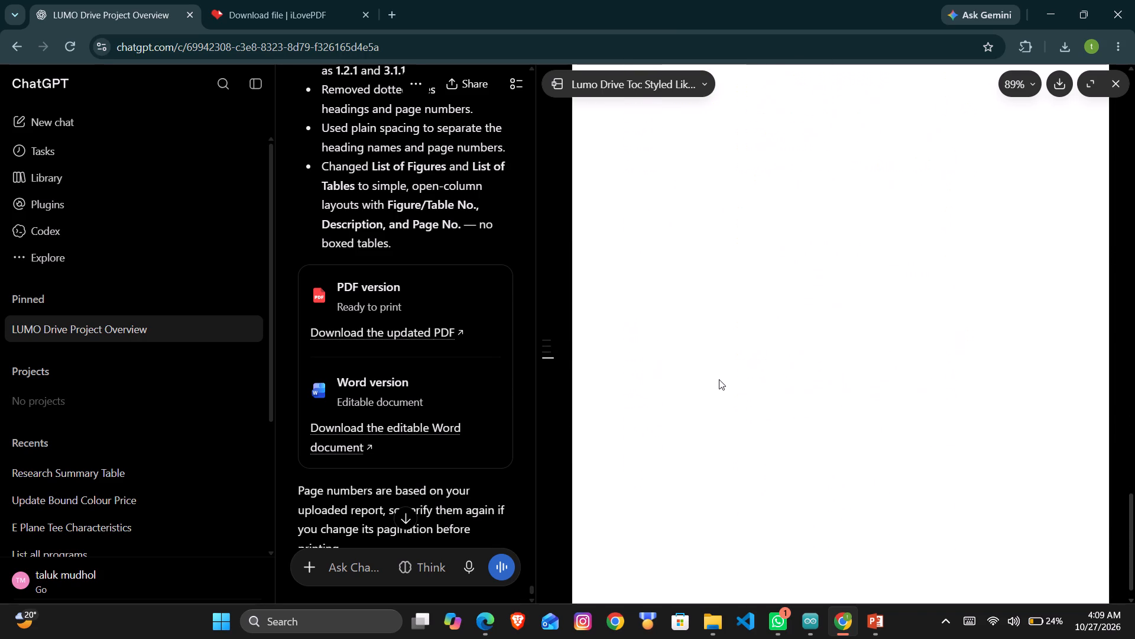
scroll(719, 379, up, 2)
scroll(719, 379, down, 1)
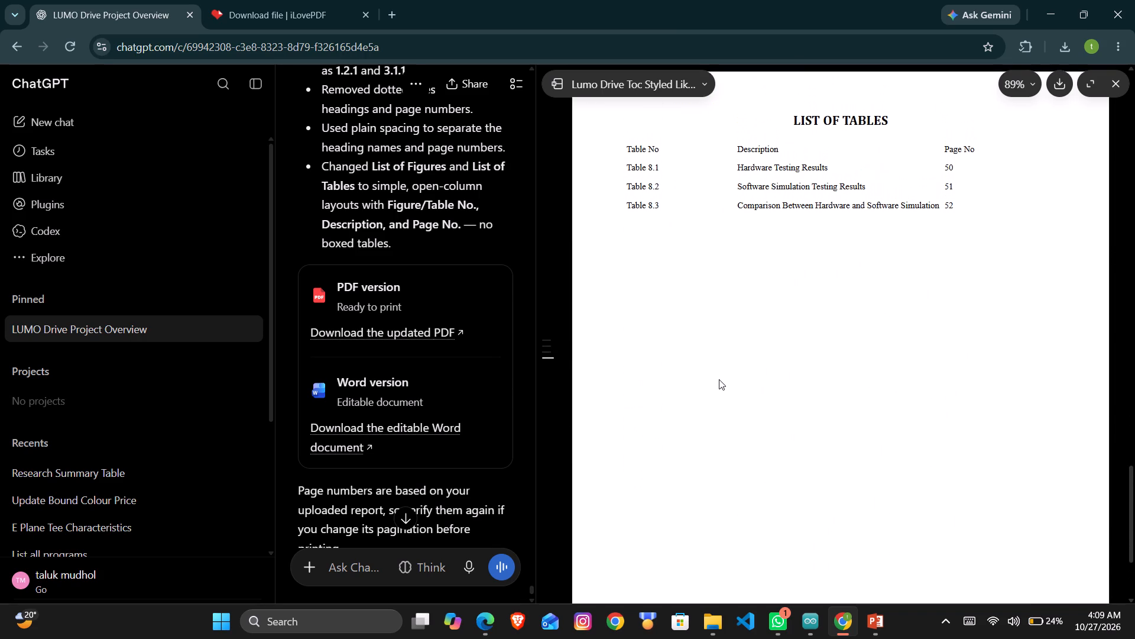
scroll(719, 379, down, 2)
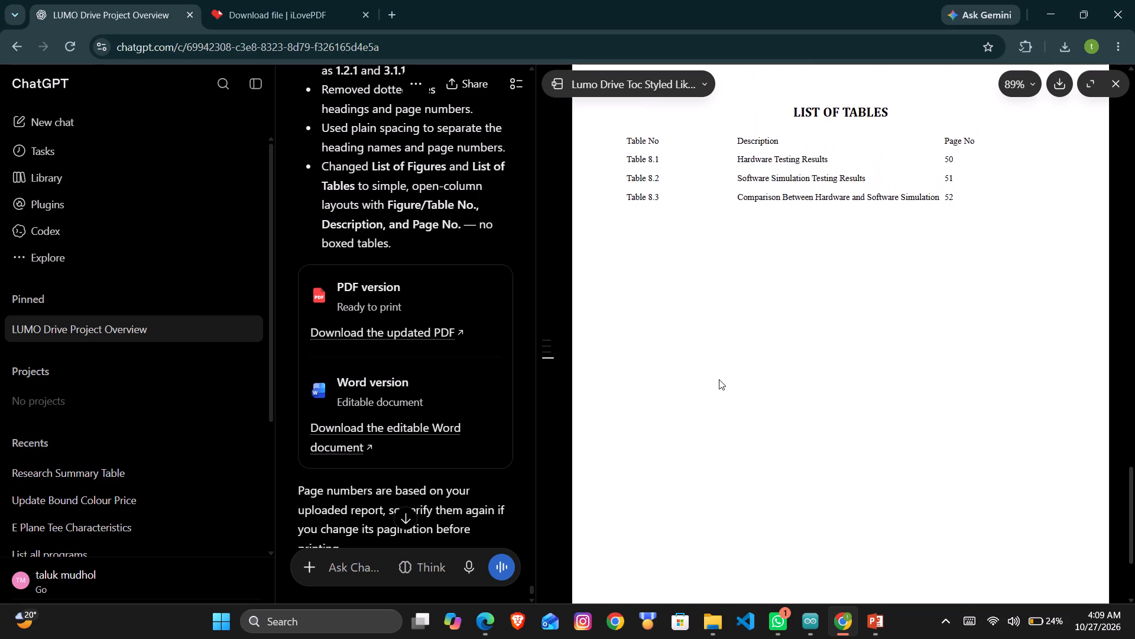
scroll(719, 379, down, 1)
scroll(719, 379, right, 2)
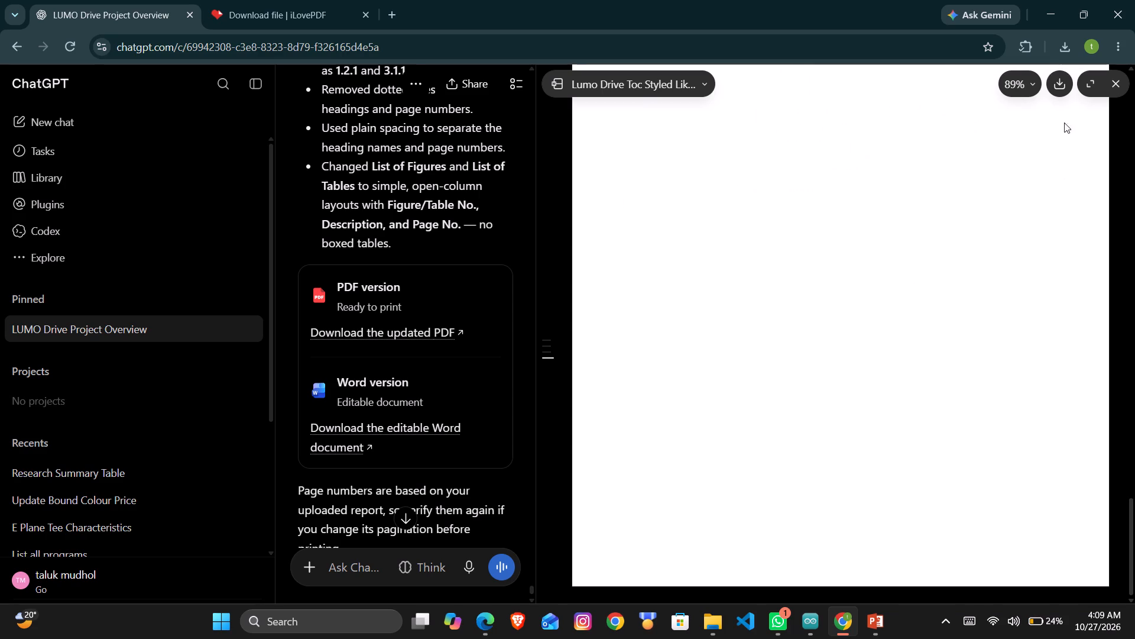
Download the previewed table of contents document in Word (DOCX) format.
click(1058, 92)
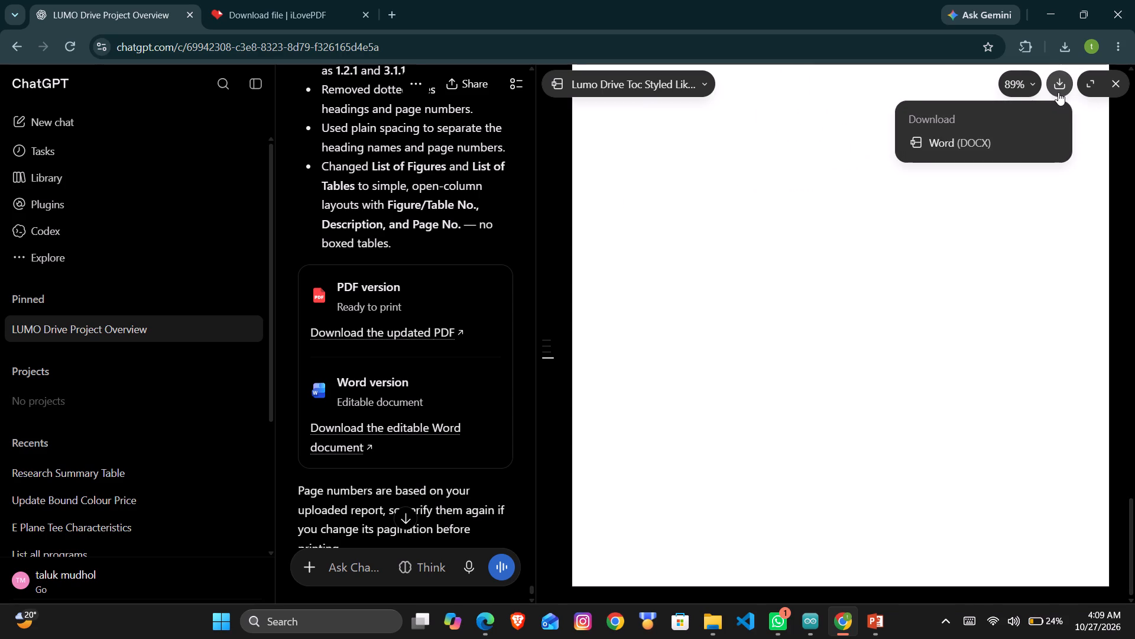
click(996, 137)
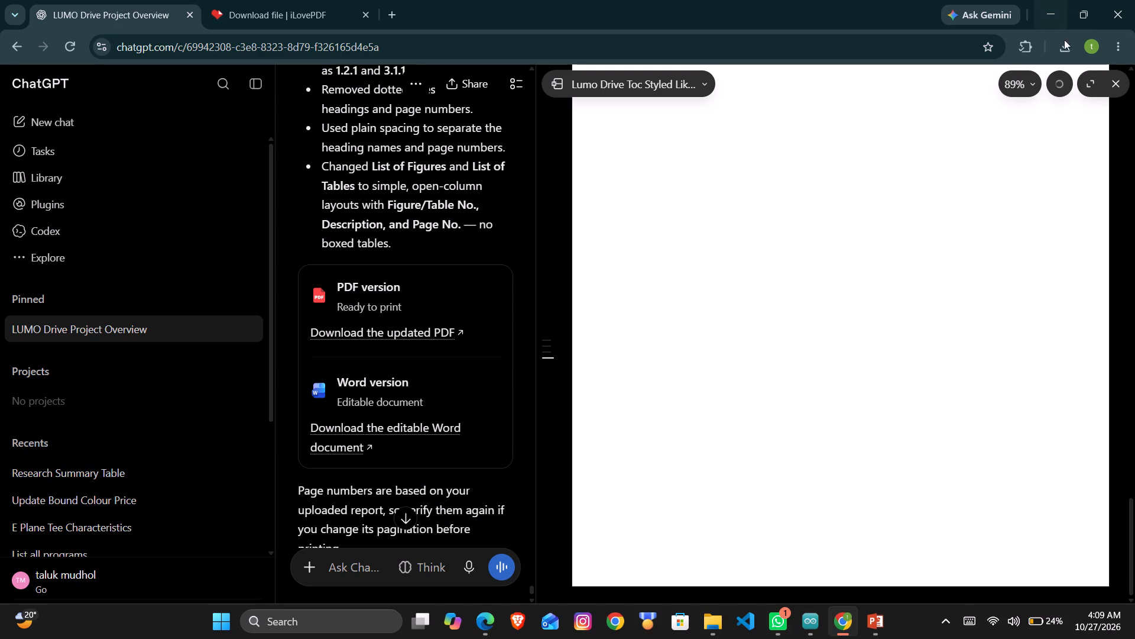
drag(1118, 83, 1049, 87)
drag(1049, 87, 1054, 87)
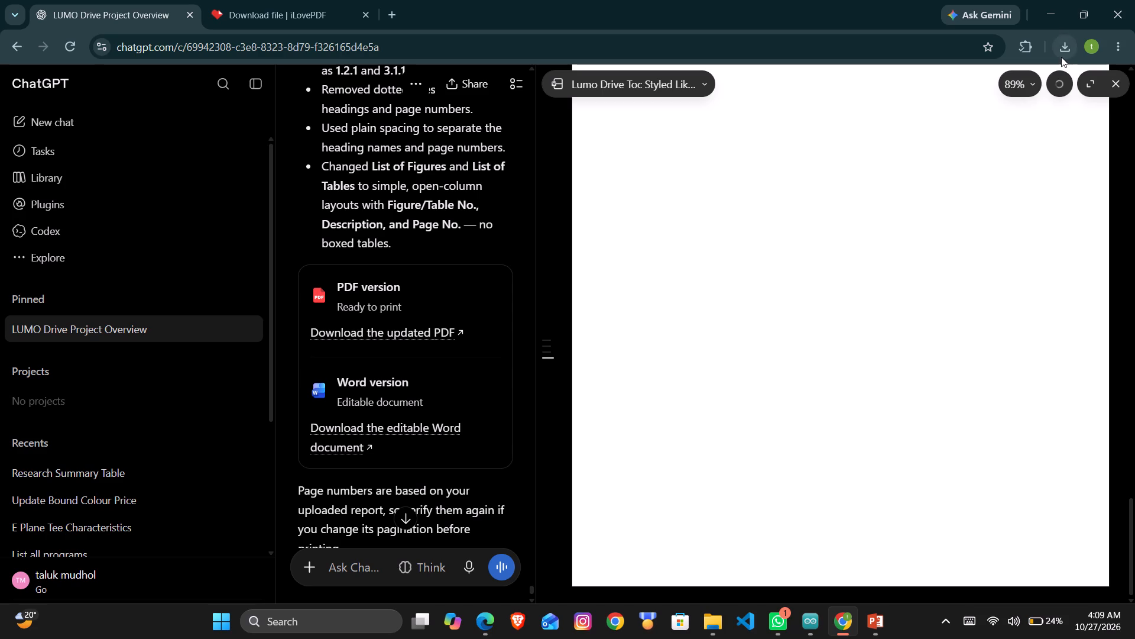
click(1061, 57)
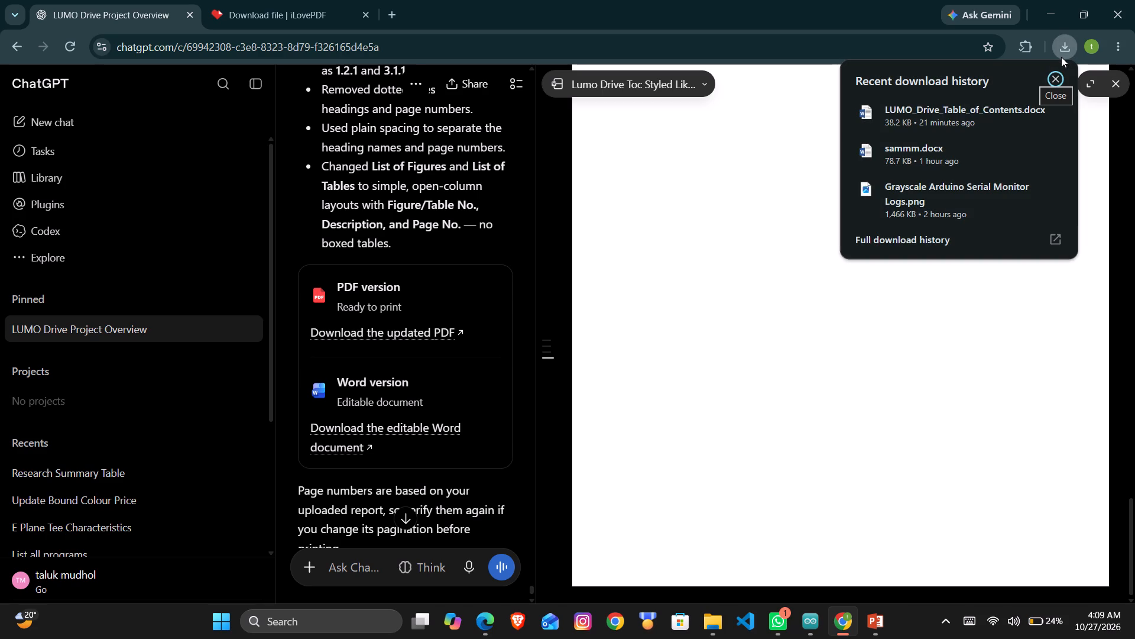
click(1061, 57)
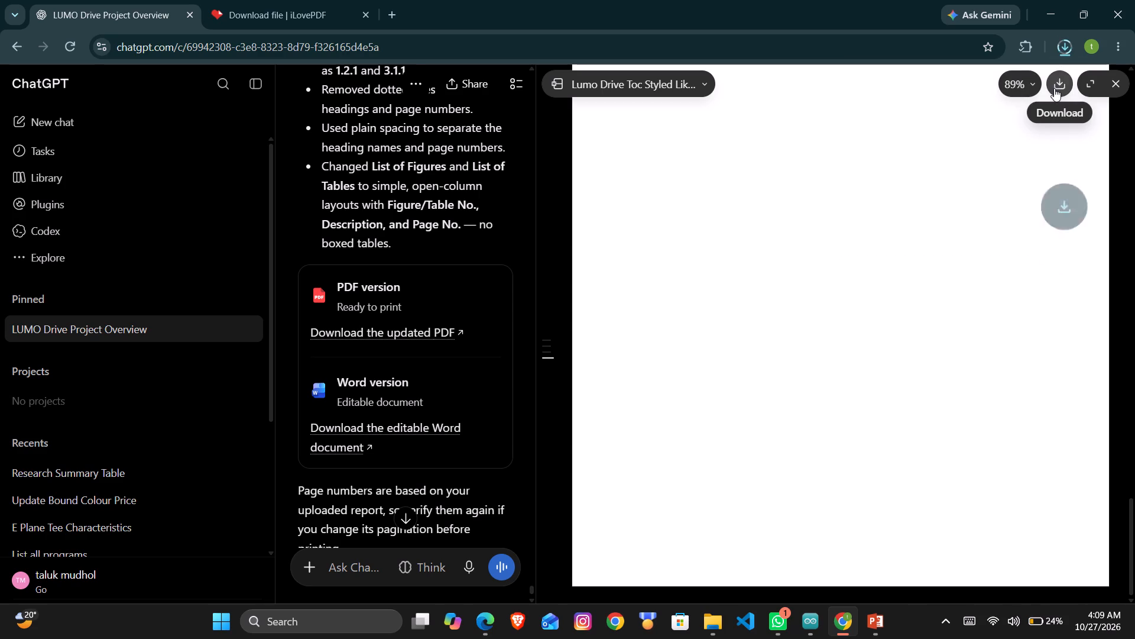
Open LUMO_Drive_TOC_Styled_Like_Sample from the Downloads folder in Word and dismiss the activation wizard.
click(1066, 14)
click(1056, 22)
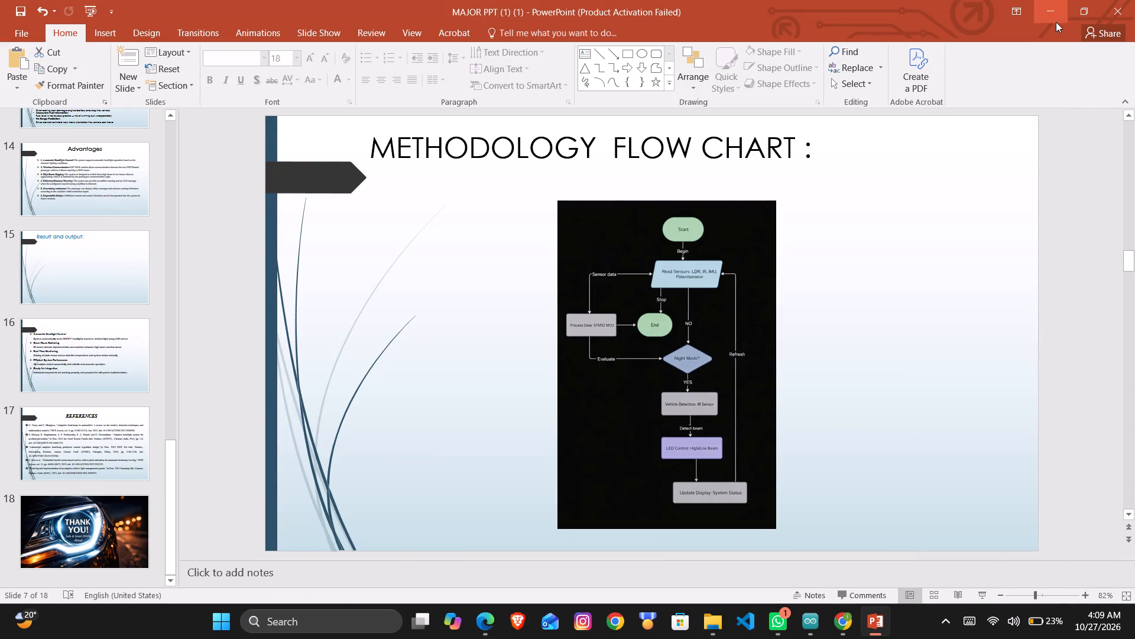
click(1134, 73)
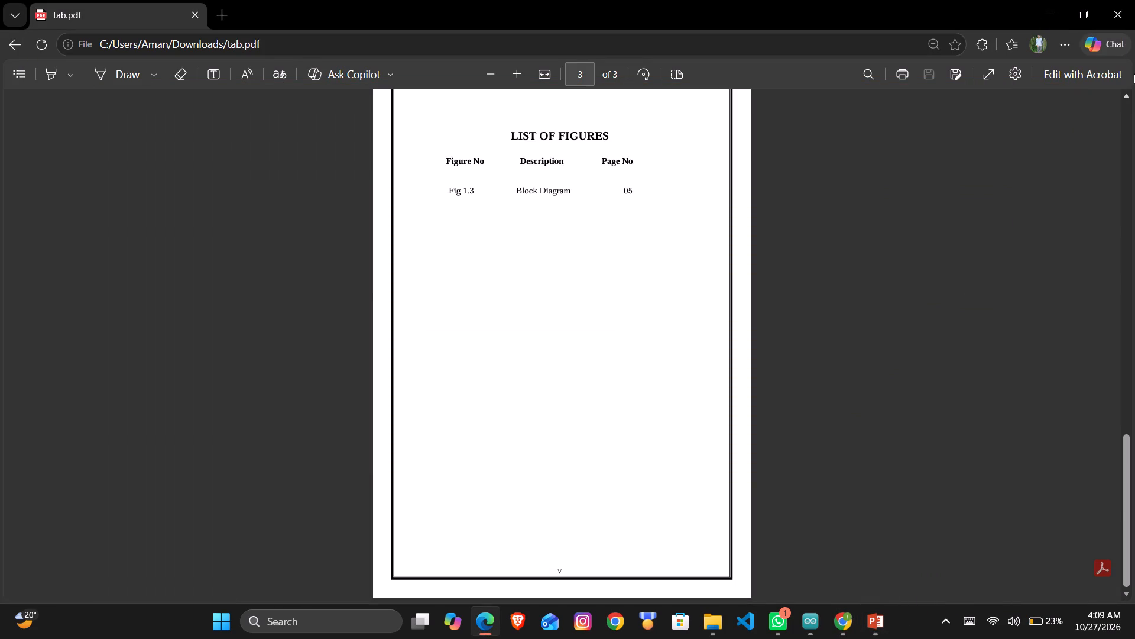
click(1134, 0)
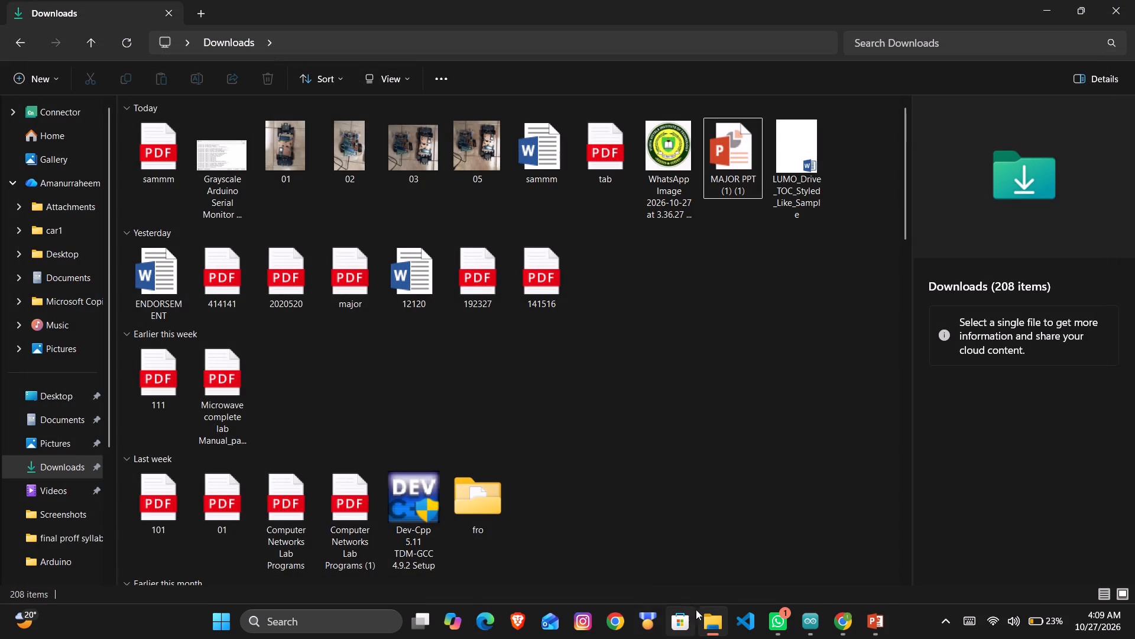
double_click(812, 160)
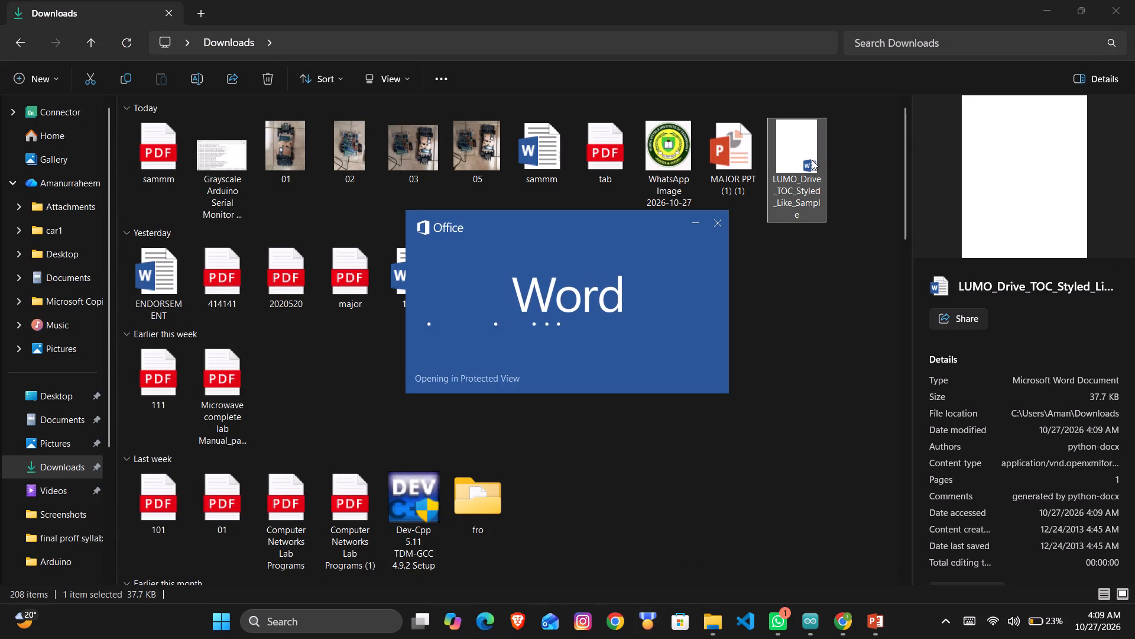
click(608, 31)
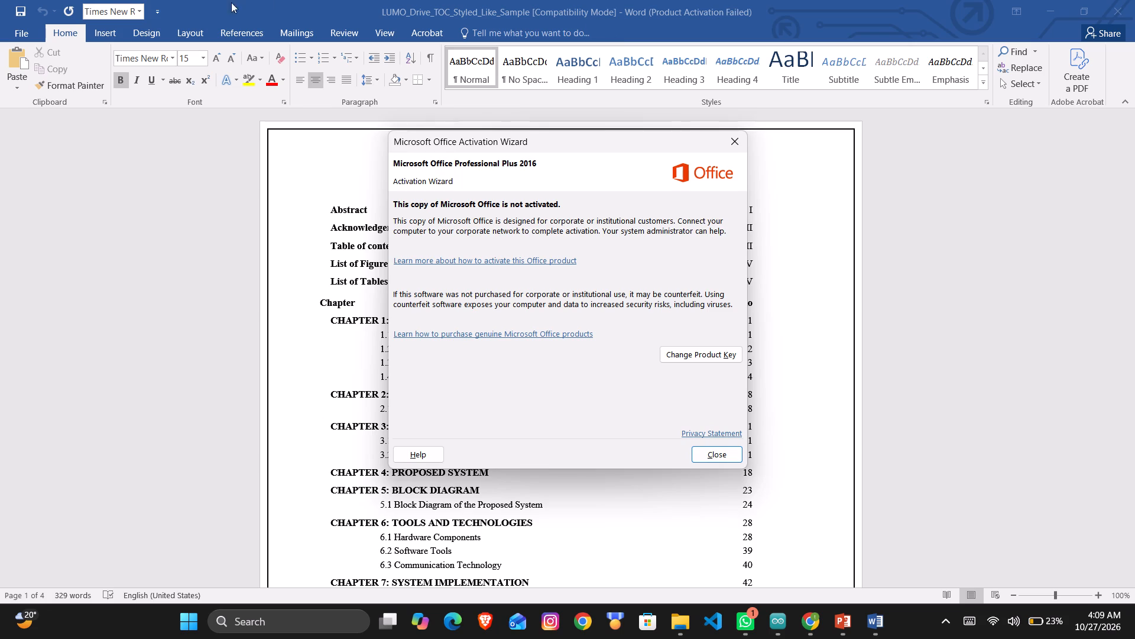
click(703, 460)
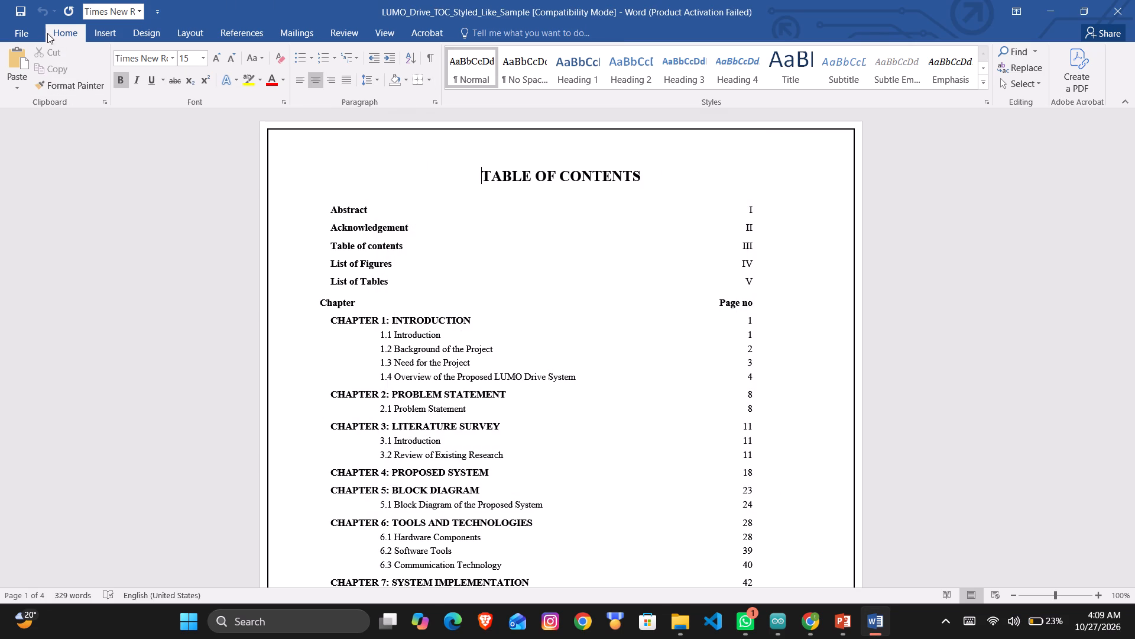
Change the paper size of the table of contents document to a slightly narrower preset.
click(192, 28)
click(102, 67)
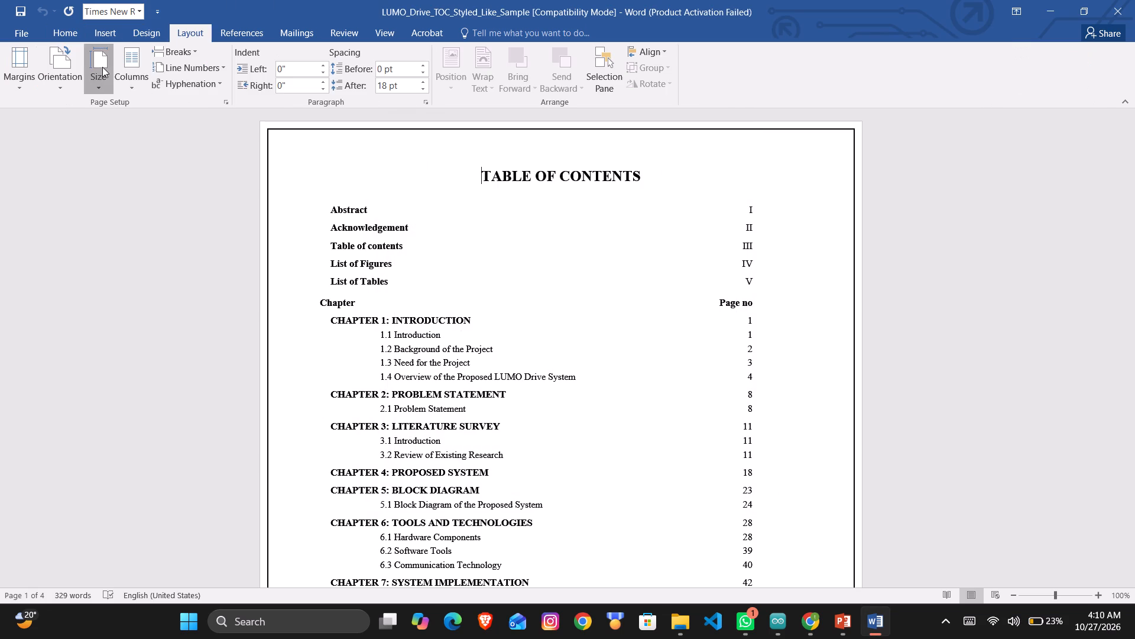
click(151, 211)
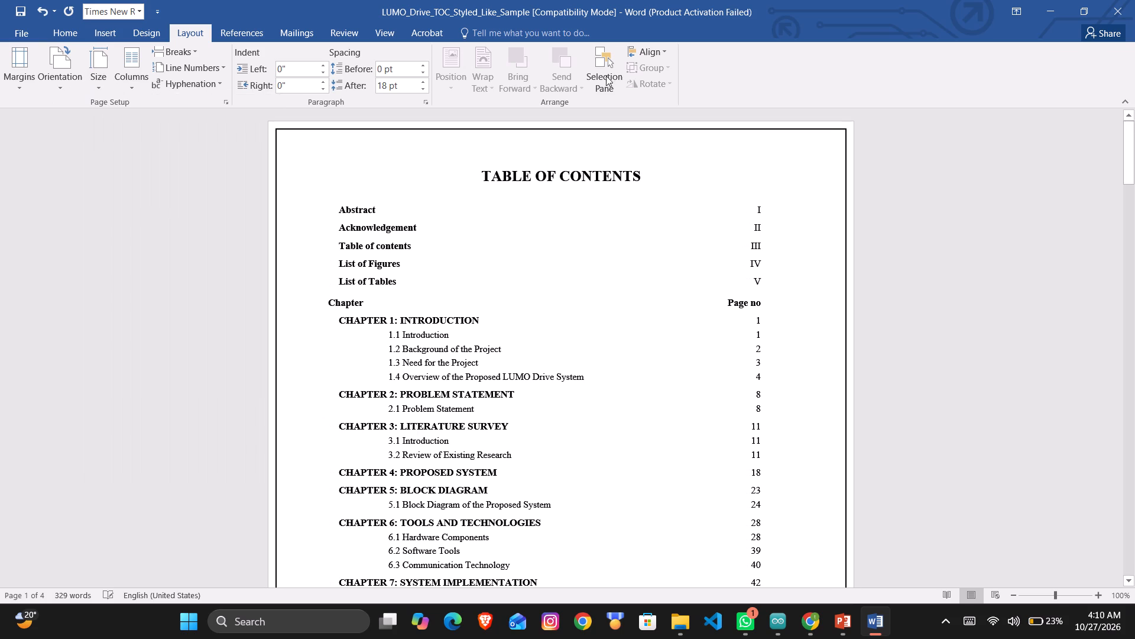
Set the page border to None for the whole document.
click(270, 38)
click(150, 35)
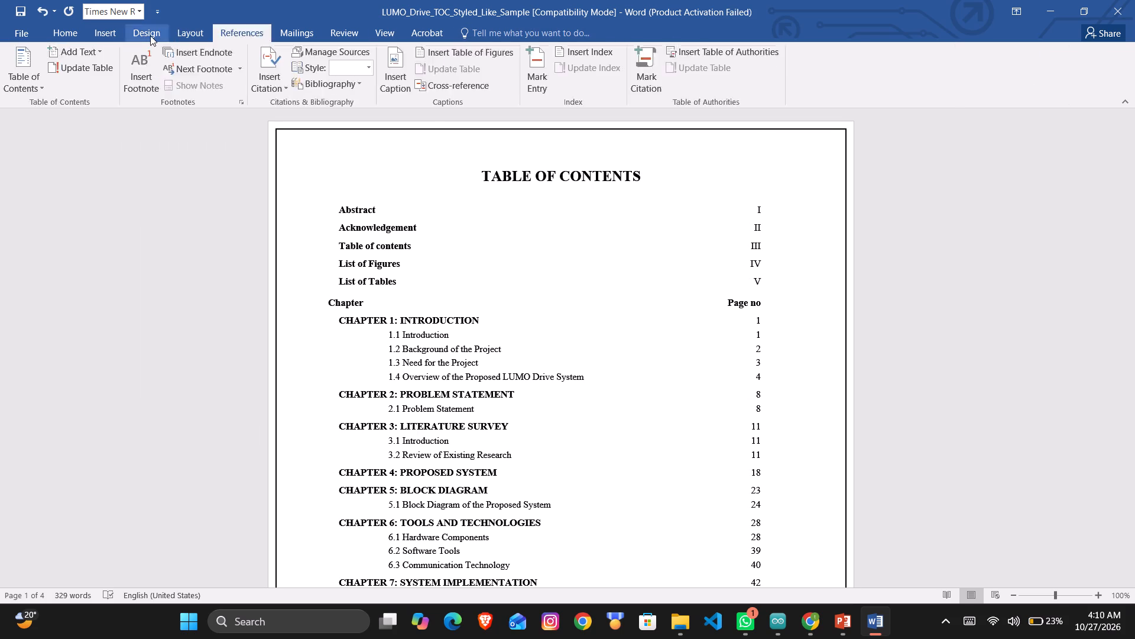
click(148, 30)
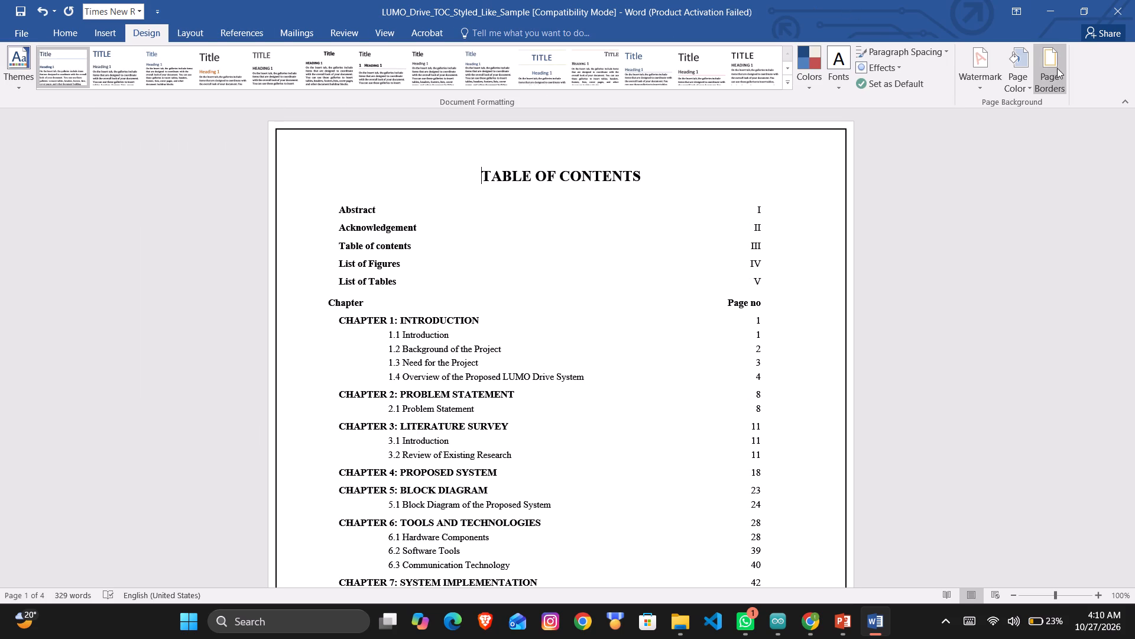
click(1057, 70)
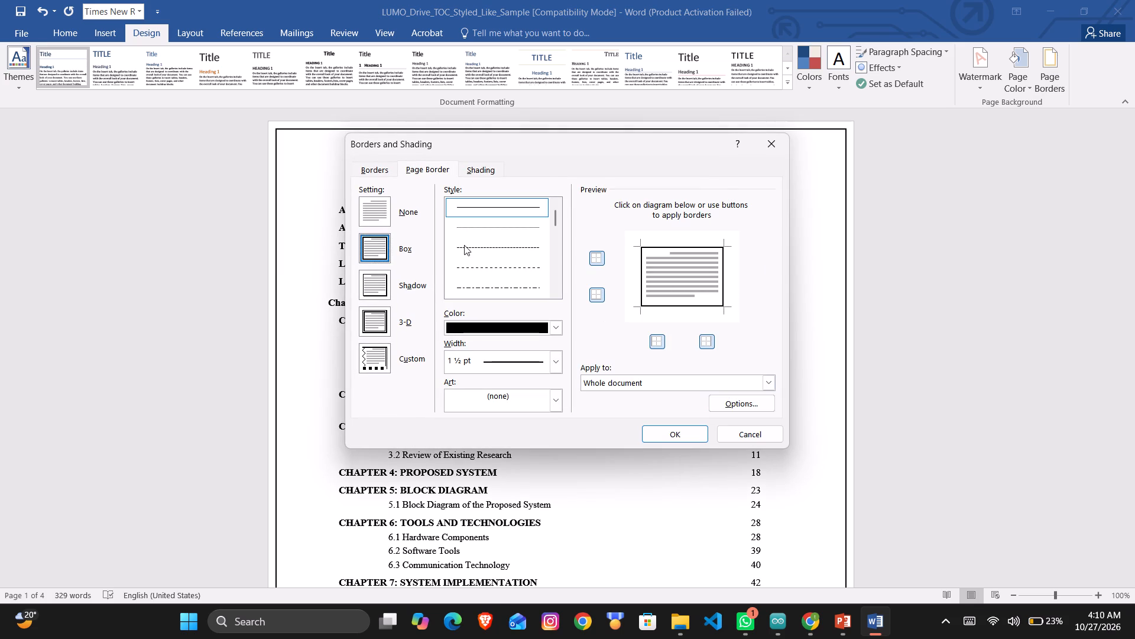
click(407, 219)
click(399, 212)
click(356, 217)
click(379, 215)
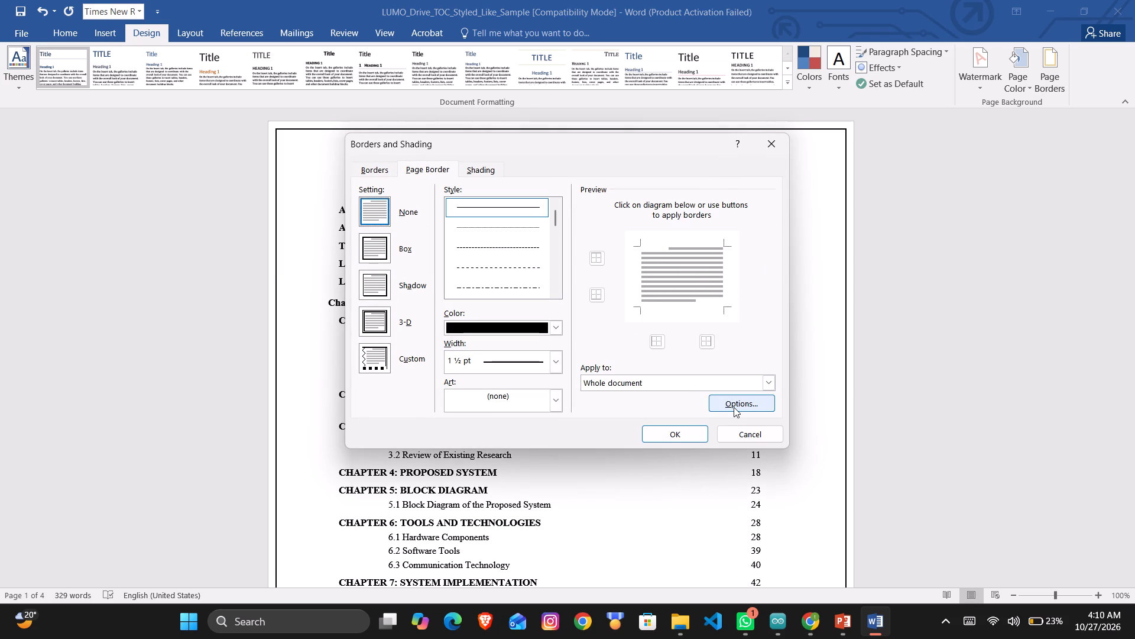
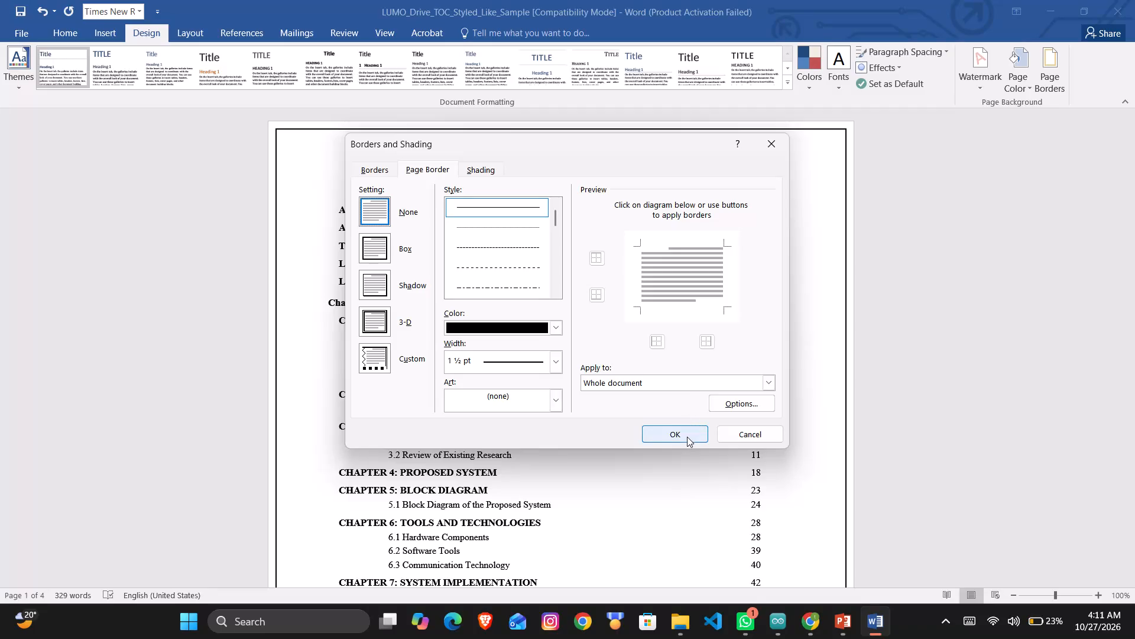
Apply the None page border setting to the whole document.
click(687, 437)
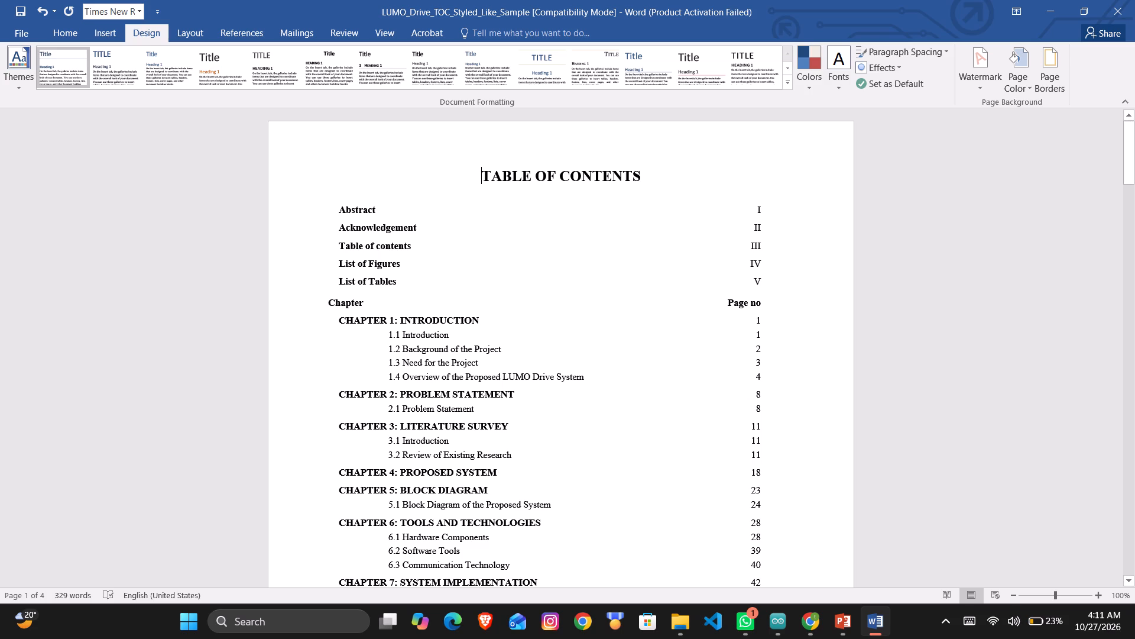
Delete the "TABLE OF CONTENTS (CONTINUED)" heading at the top of the second page.
scroll(618, 459, down, 3)
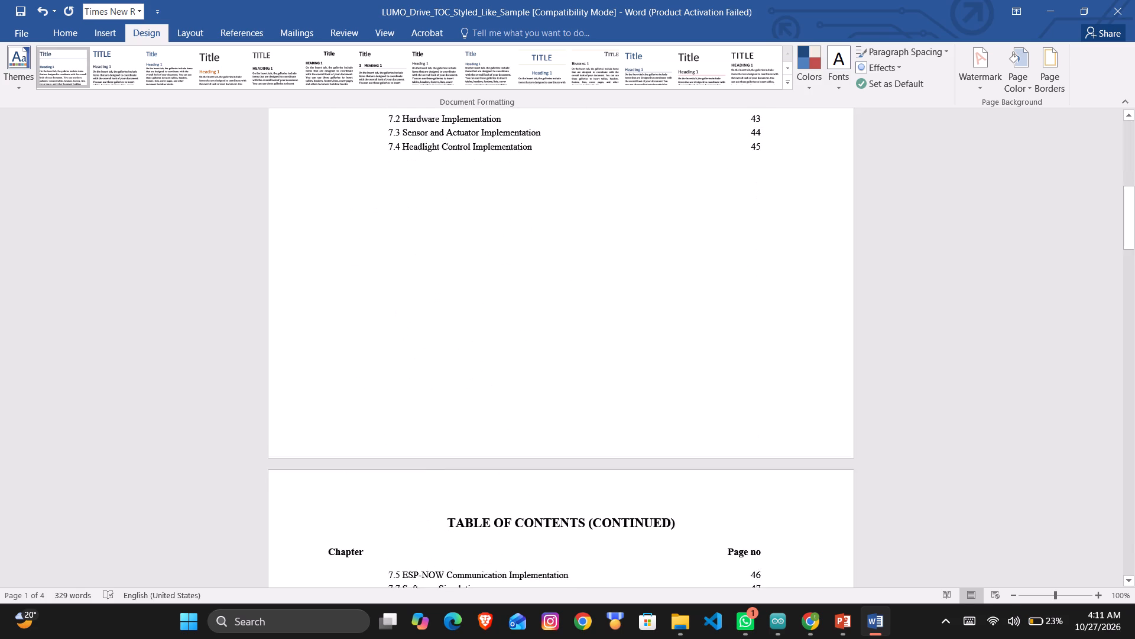
scroll(618, 459, down, 1)
click(682, 425)
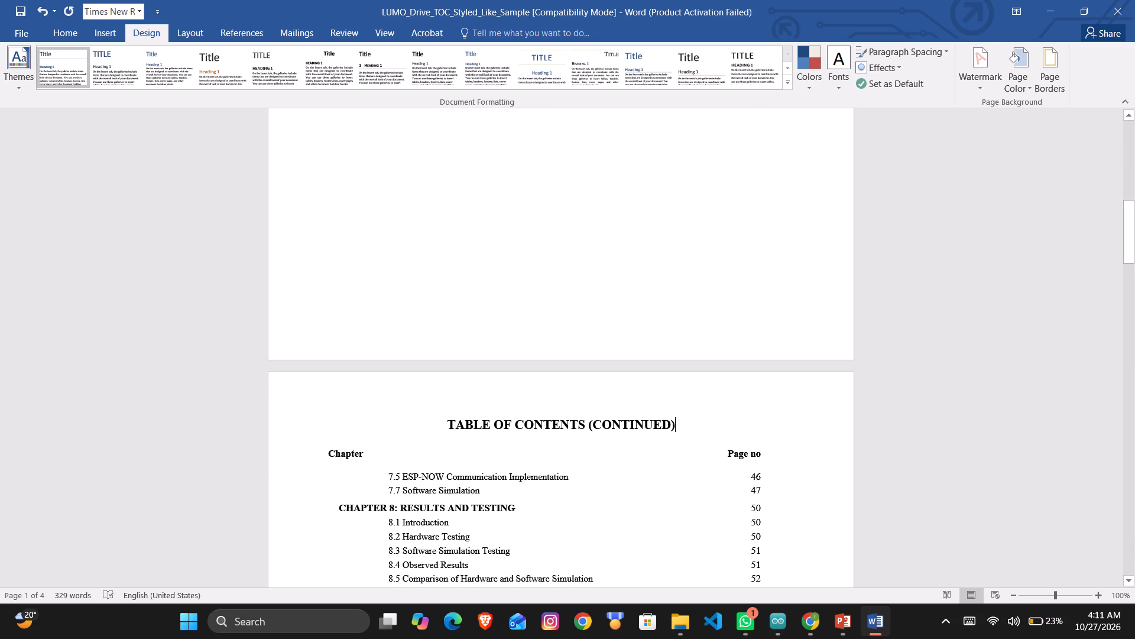
key(BackSpace)
key(BackSpace)
key(BackSpace)
key(BackSpace)
key(BackSpace)
key(BackSpace)
key(BackSpace)
key(BackSpace)
key(BackSpace)
key(BackSpace)
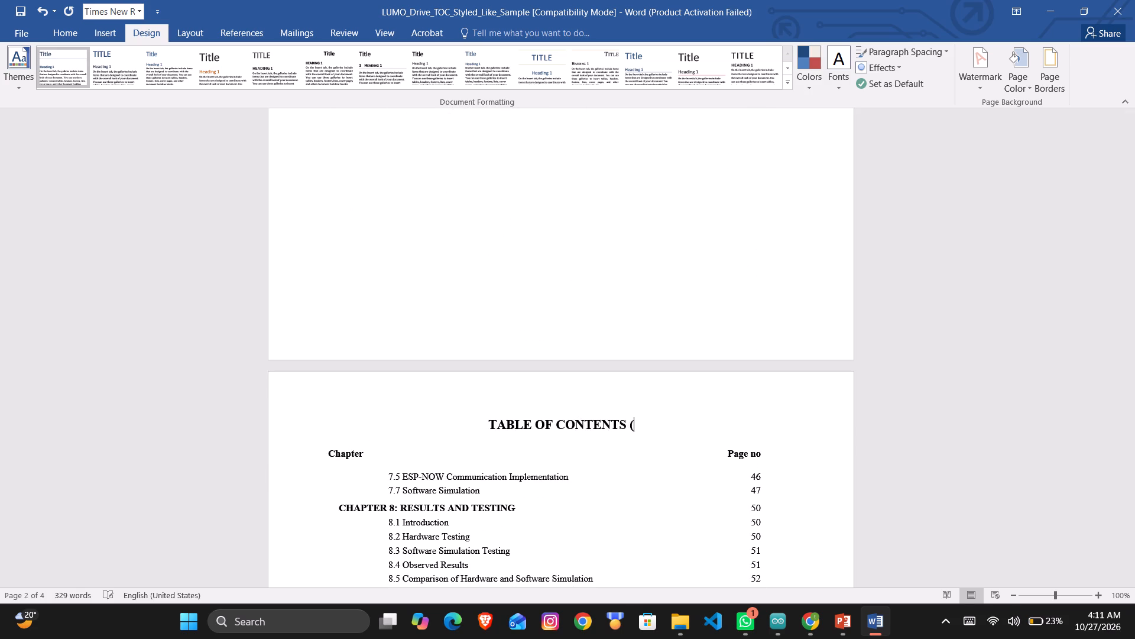
key(BackSpace)
key(BackSpace)
key(BackSpace)
key(BackSpace)
key(BackSpace)
key(BackSpace)
key(BackSpace)
key(BackSpace)
key(BackSpace)
key(BackSpace)
key(BackSpace)
key(BackSpace)
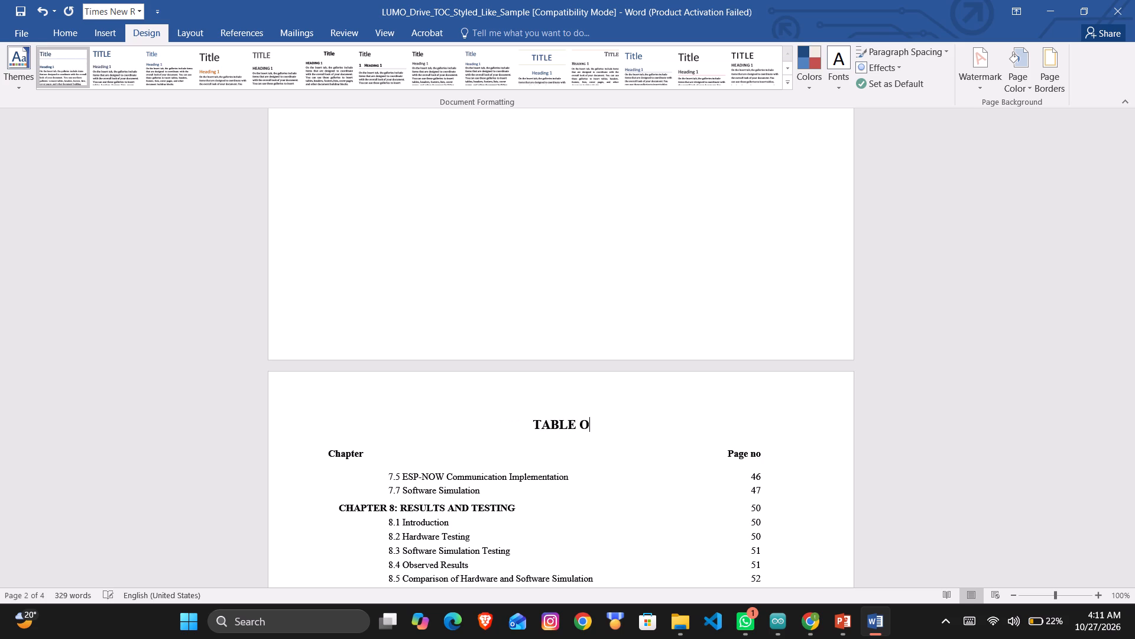
key(BackSpace)
key(BackSpace)
key(BackSpace)
key(BackSpace)
key(BackSpace)
key(BackSpace)
key(BackSpace)
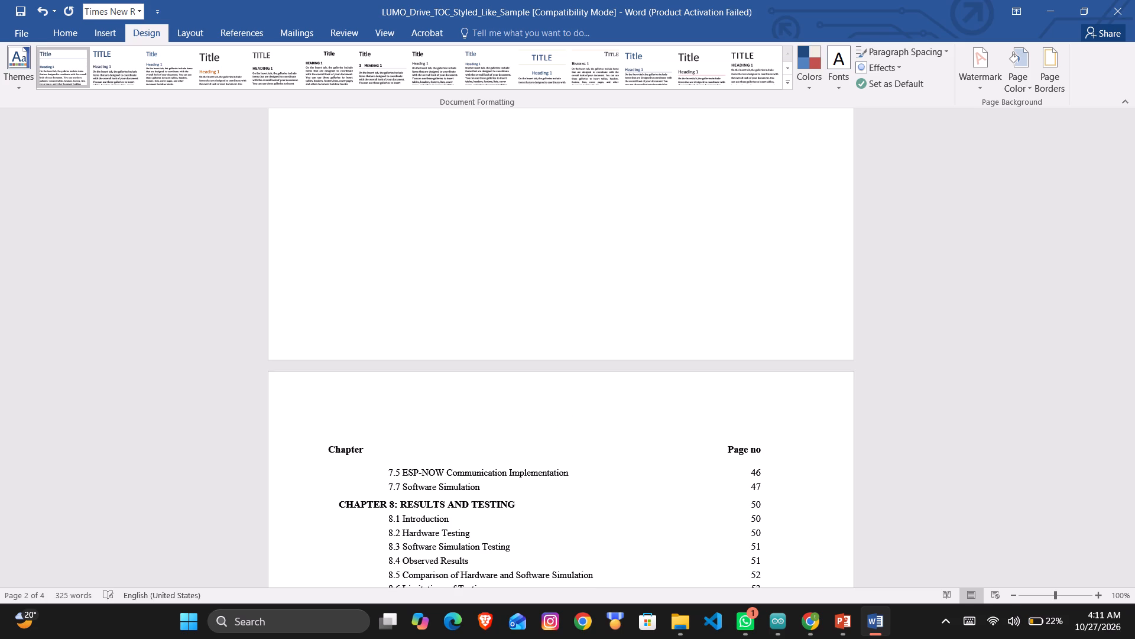
Make all text in the document bold.
scroll(682, 425, down, 3)
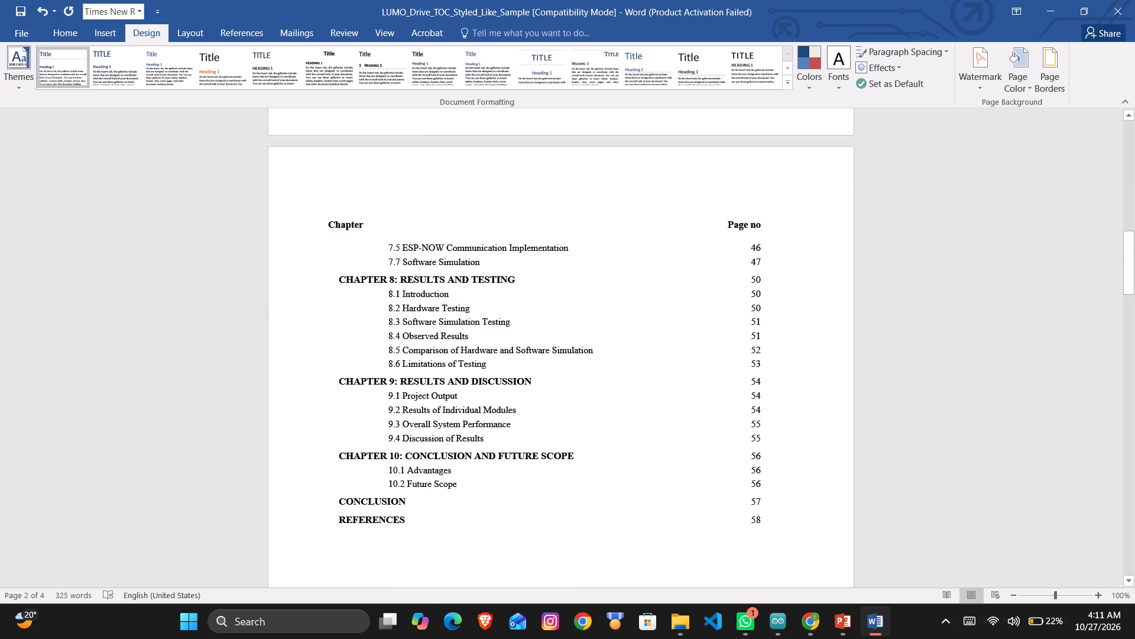
scroll(682, 425, down, 3)
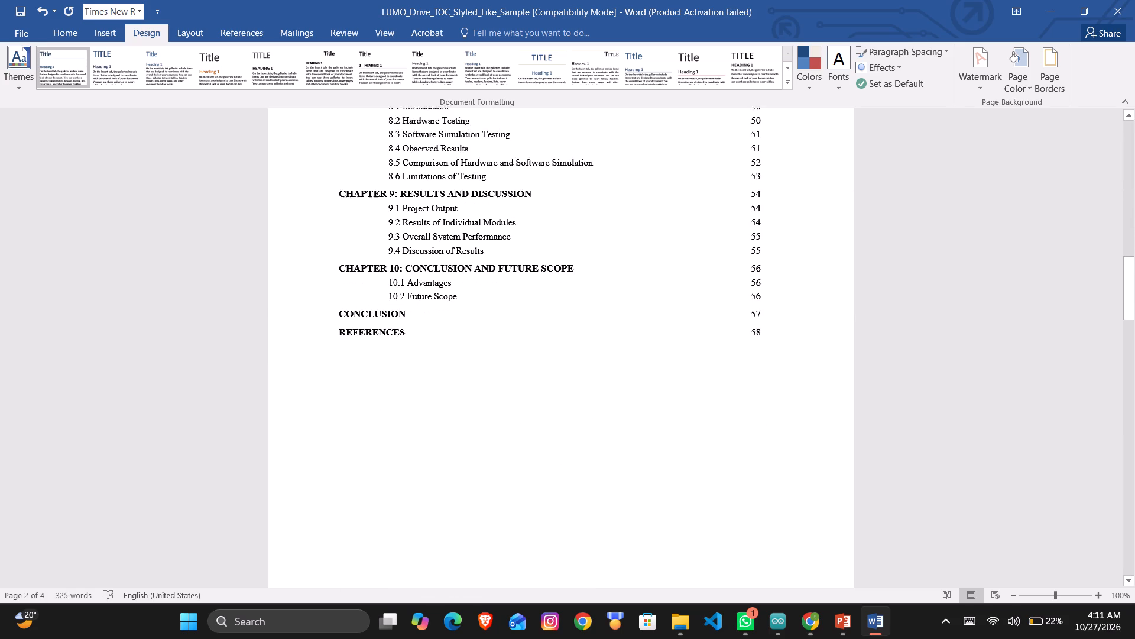
scroll(682, 425, down, 2)
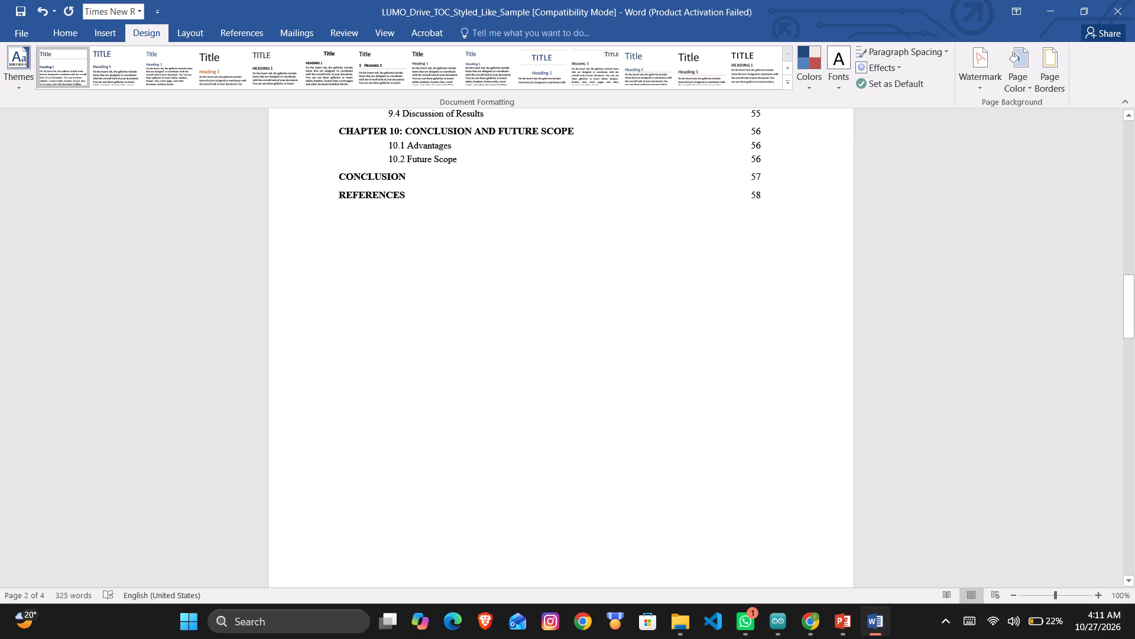
scroll(682, 425, down, 3)
scroll(682, 425, up, 2)
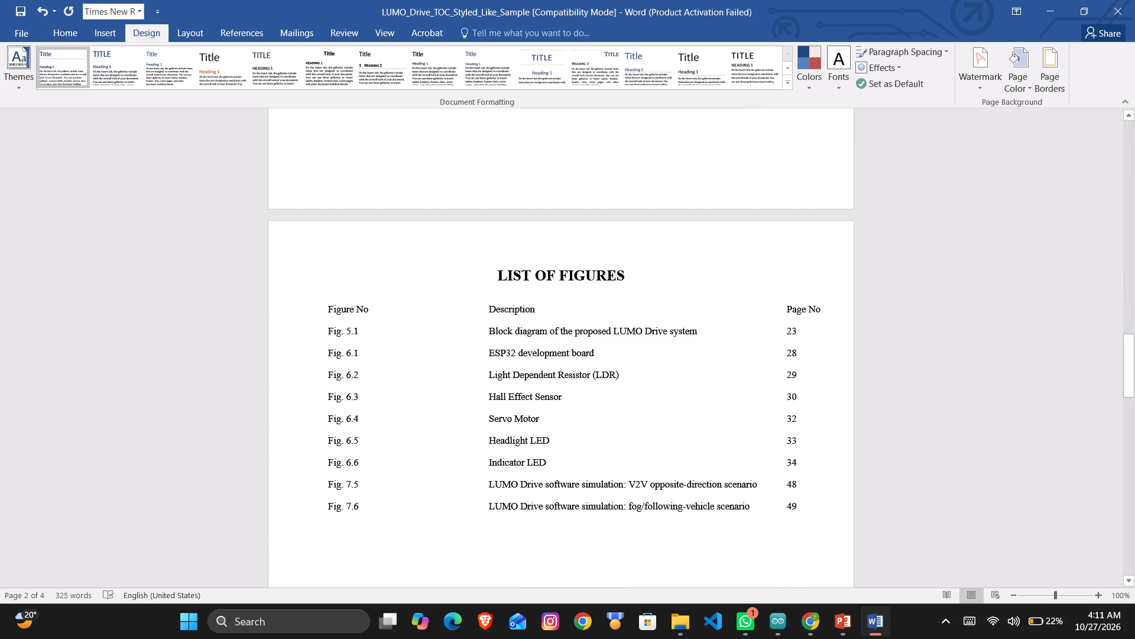
scroll(682, 425, up, 7)
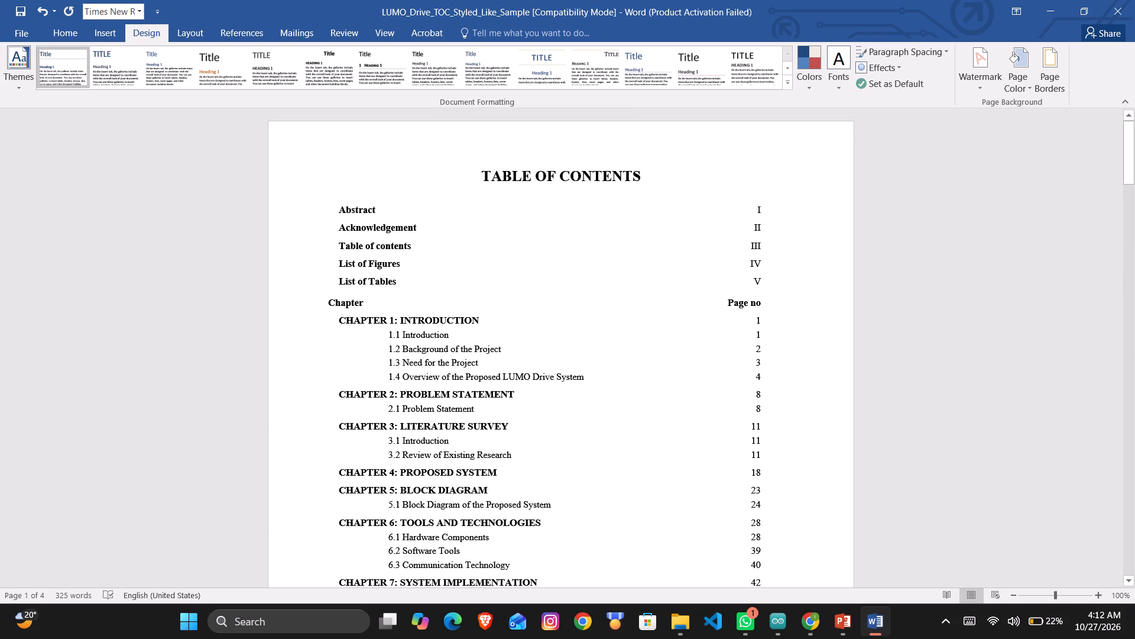
key(ctrl+a)
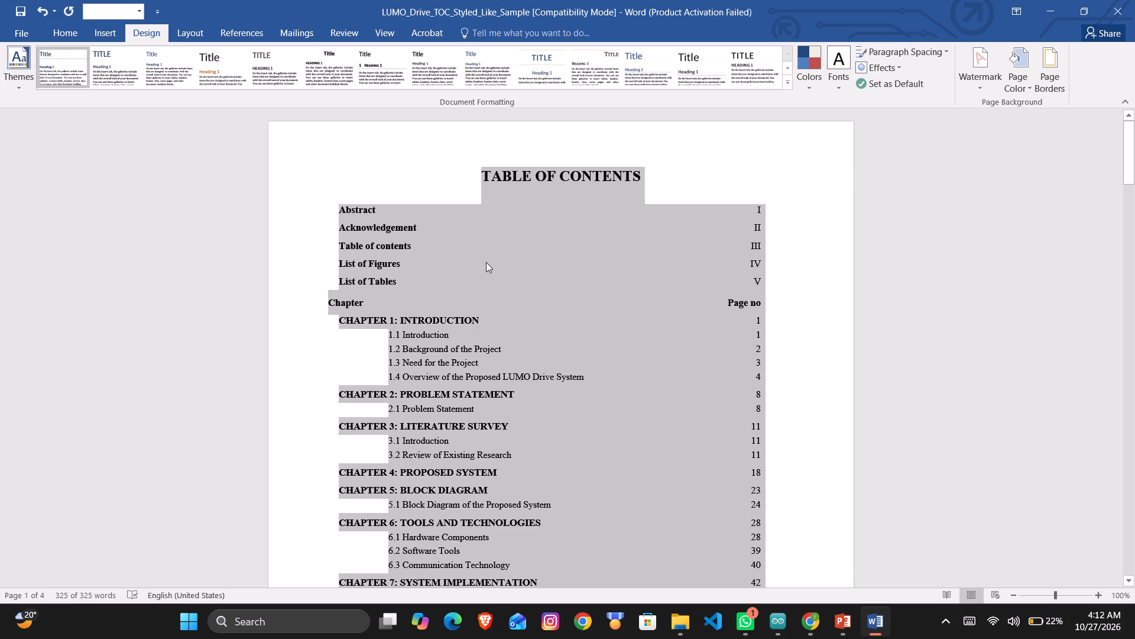
key(ctrl+b)
key(ctrl+b)
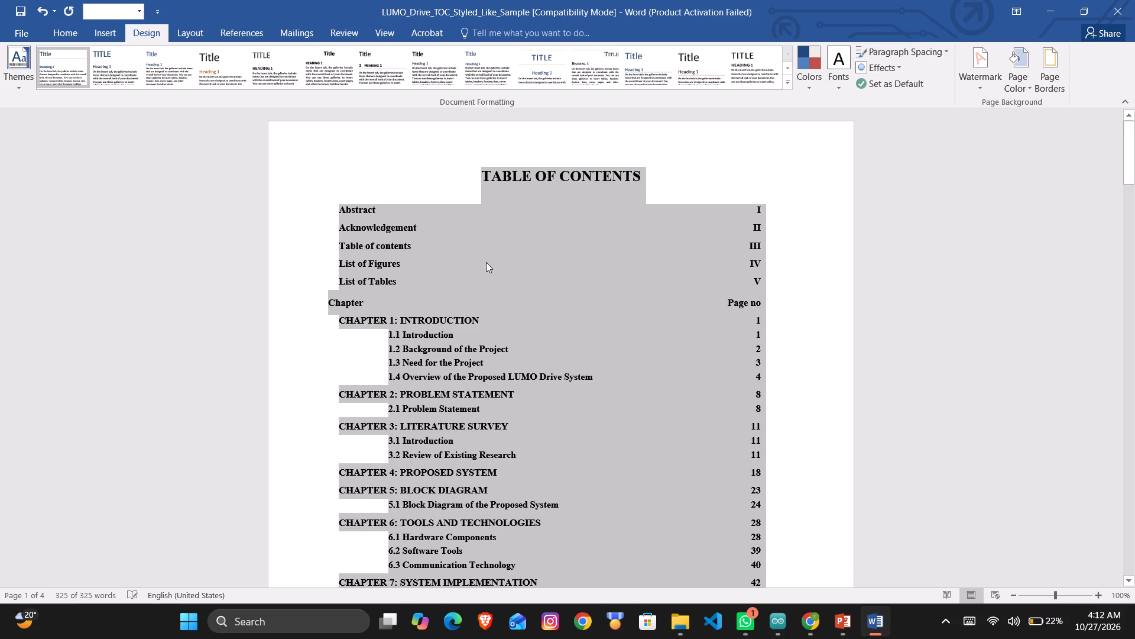
click(486, 262)
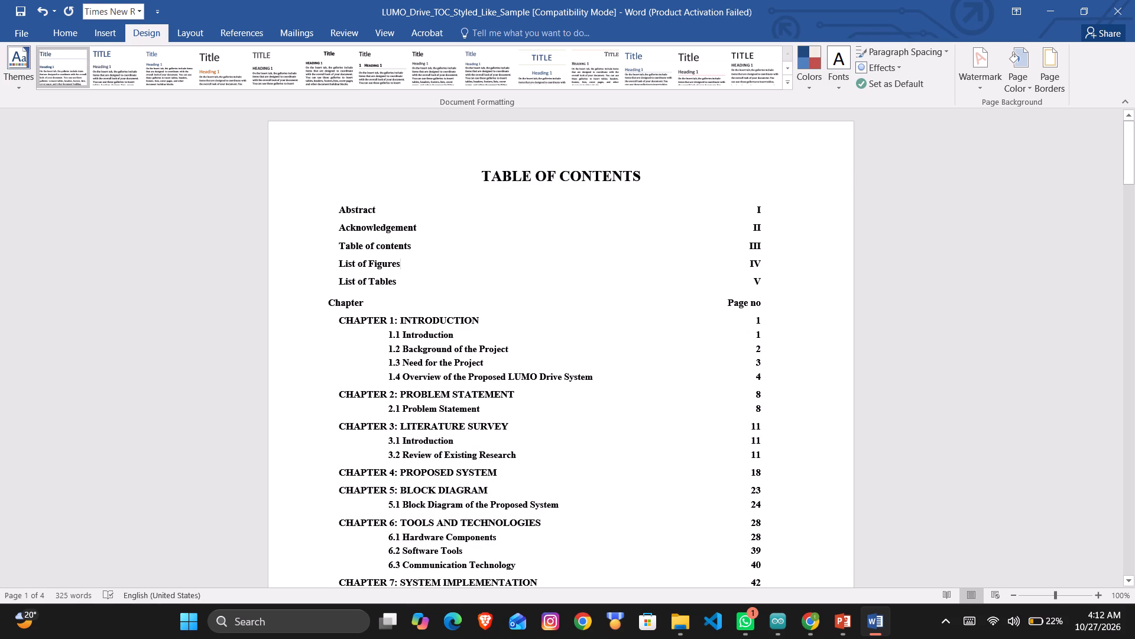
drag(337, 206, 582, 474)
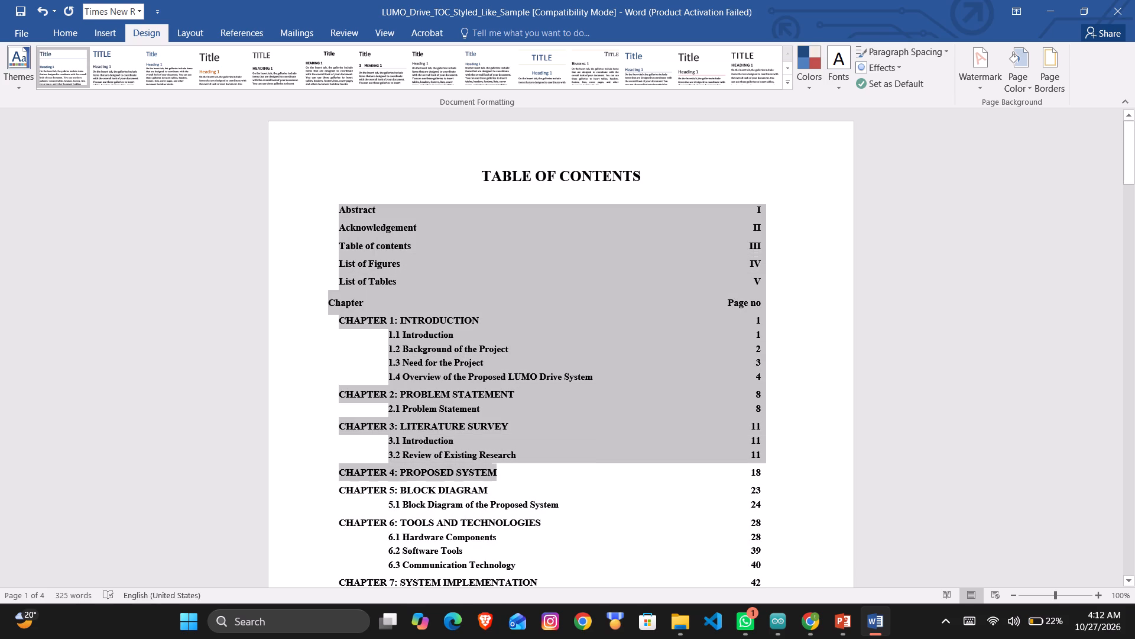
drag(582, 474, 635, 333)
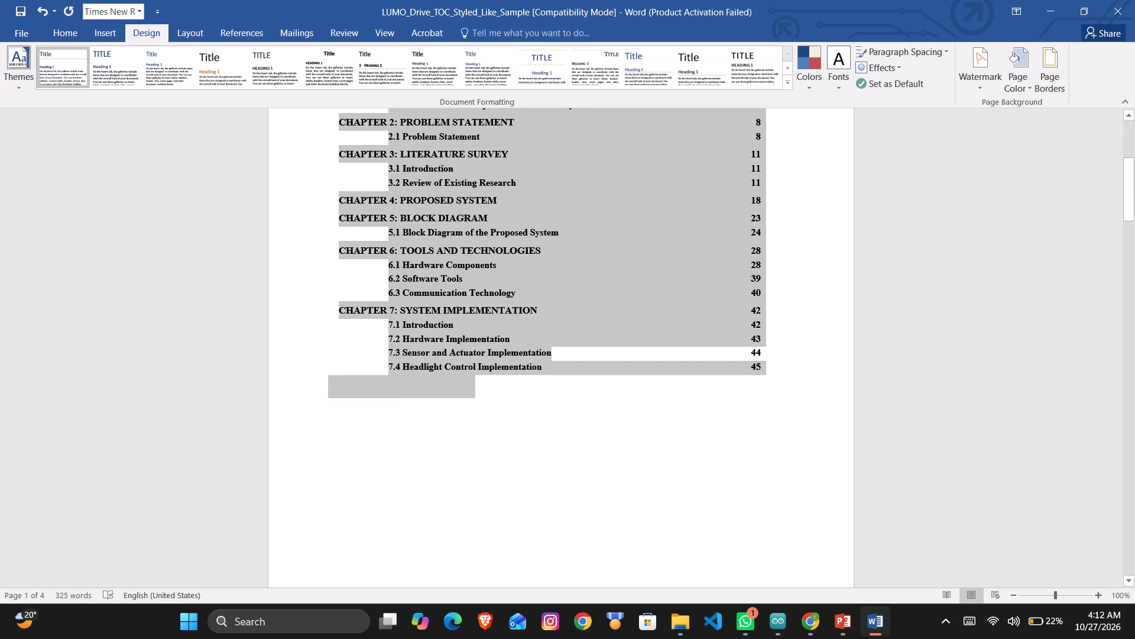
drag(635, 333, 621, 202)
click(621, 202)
Set the entries from Abstract through List of Tables, with their page numbers, to font size 12 after trying 13.
scroll(582, 236, up, 1)
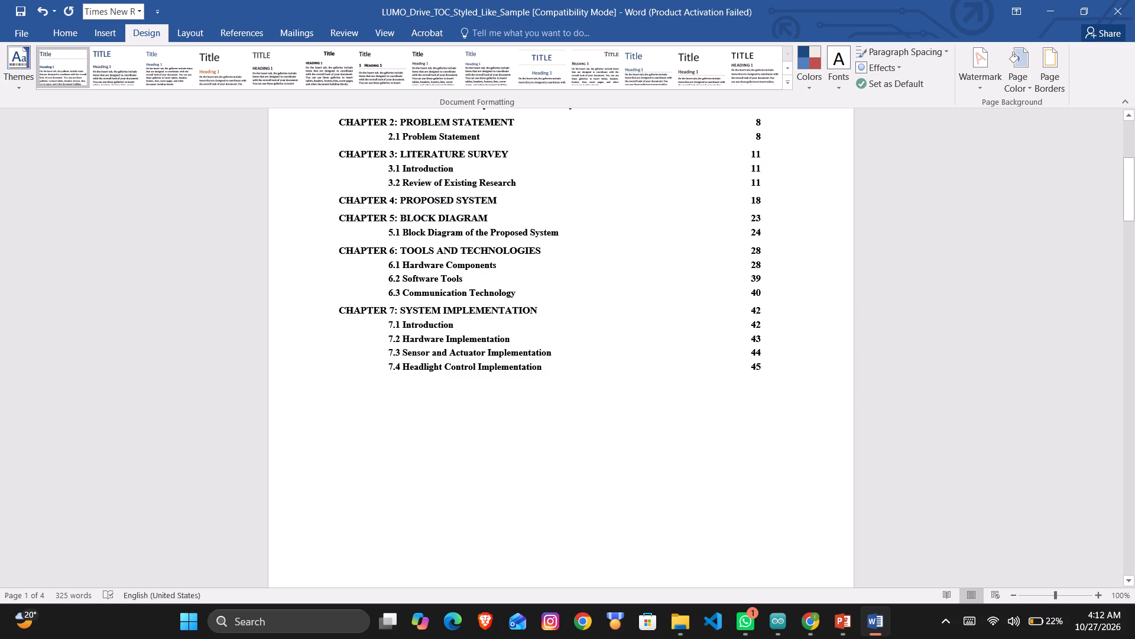
scroll(582, 236, up, 1)
drag(334, 207, 768, 285)
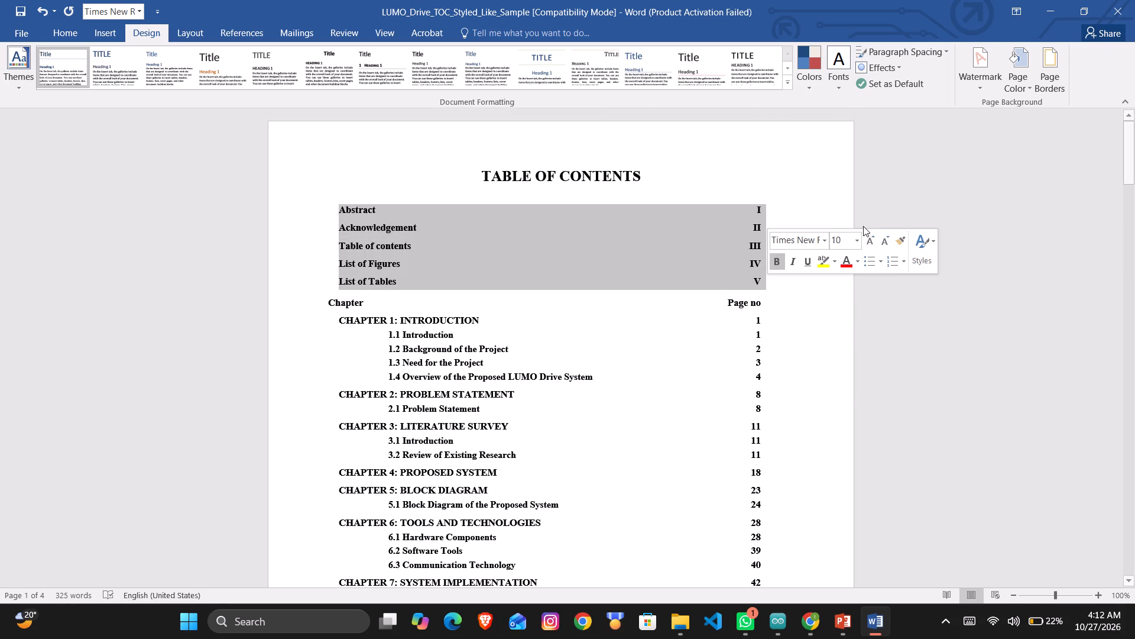
click(847, 241)
text(13)
key(Return)
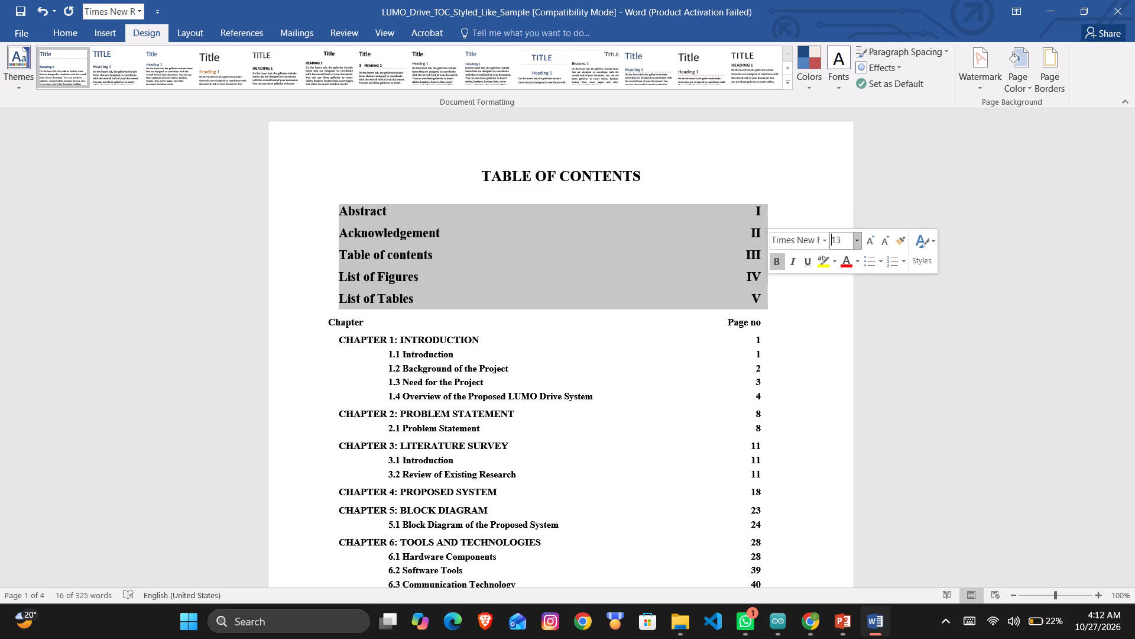
text(12)
key(Right)
key(Right)
key(Right)
key(BackSpace)
key(BackSpace)
key(Return)
click(571, 325)
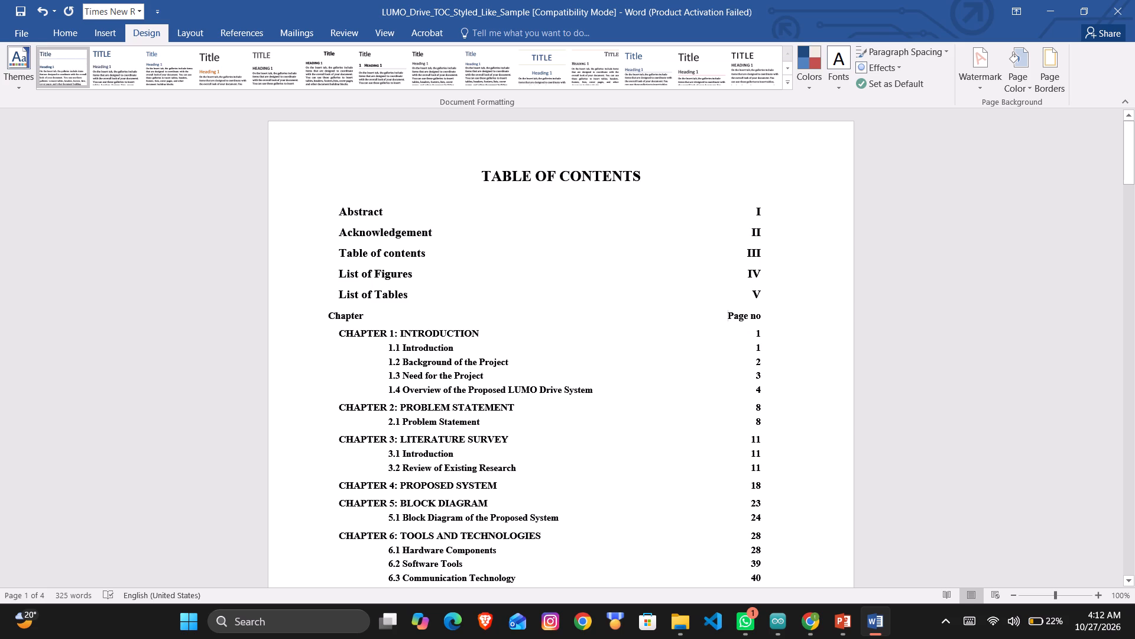
Set the Chapter/Page no header line and the CHAPTER 1: INTRODUCTION line to font size 12.
drag(327, 318, 641, 383)
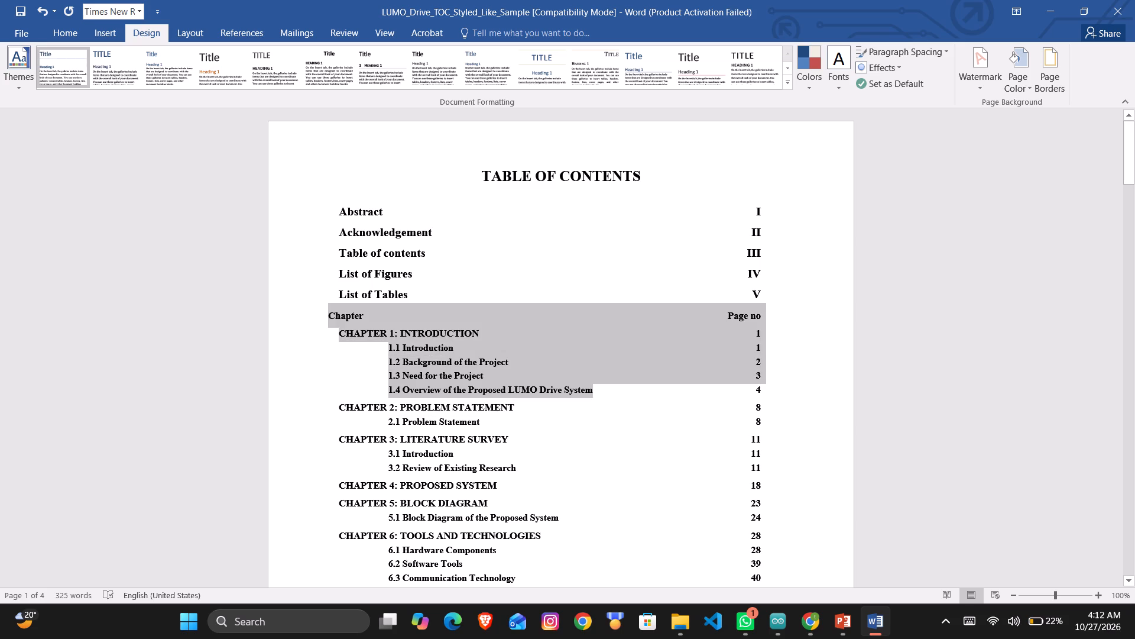
drag(641, 383, 773, 337)
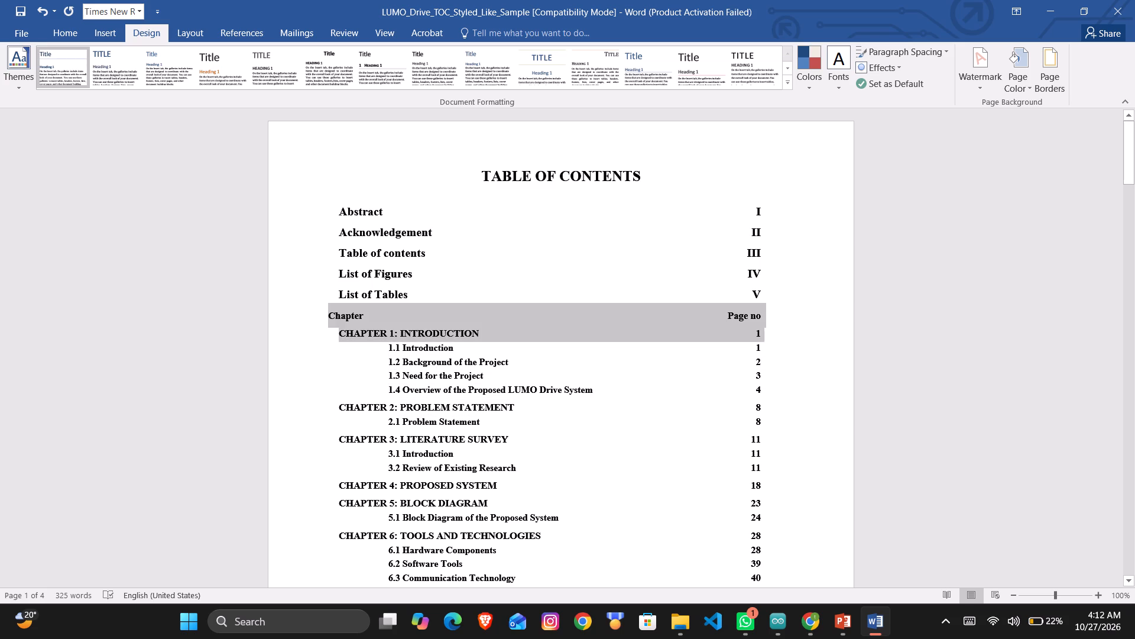
drag(773, 337, 775, 337)
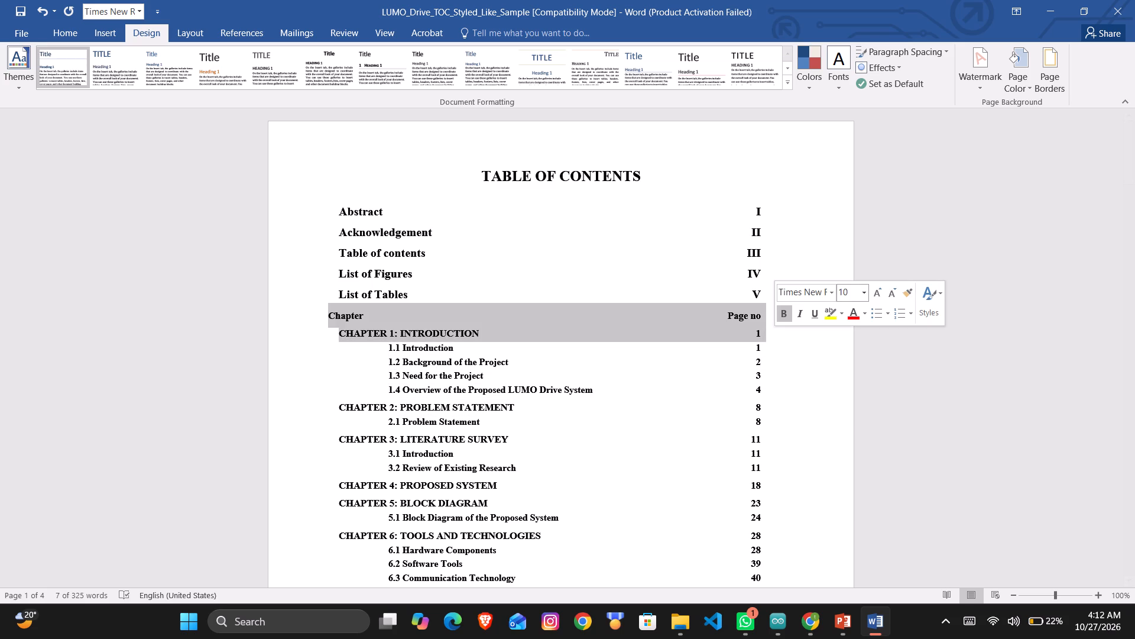
click(848, 293)
text(12)
key(Return)
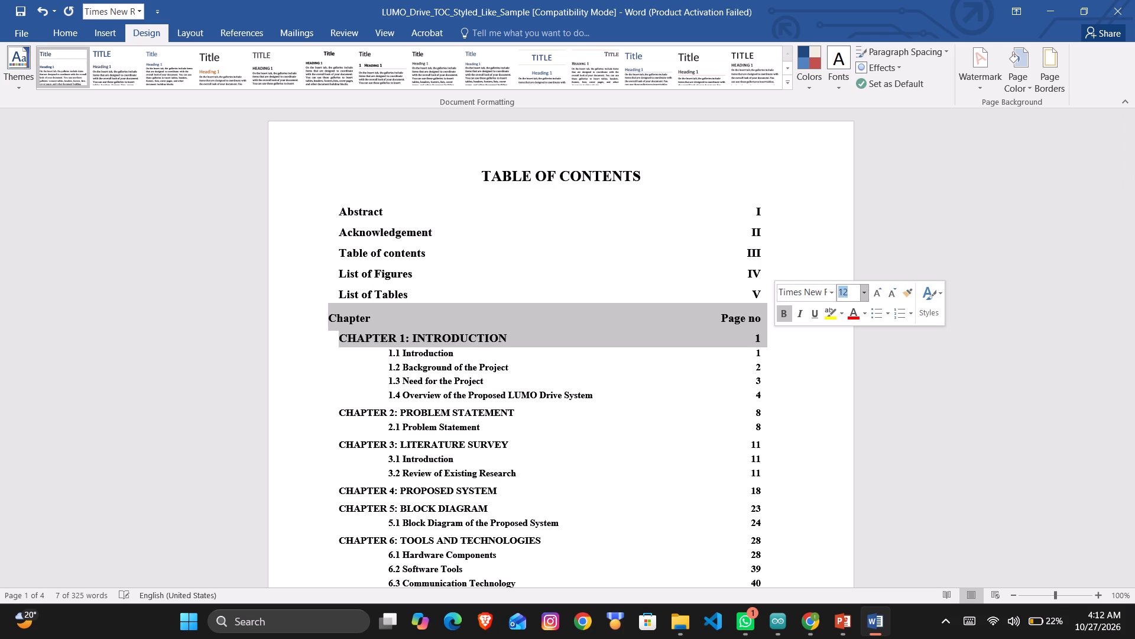
click(756, 360)
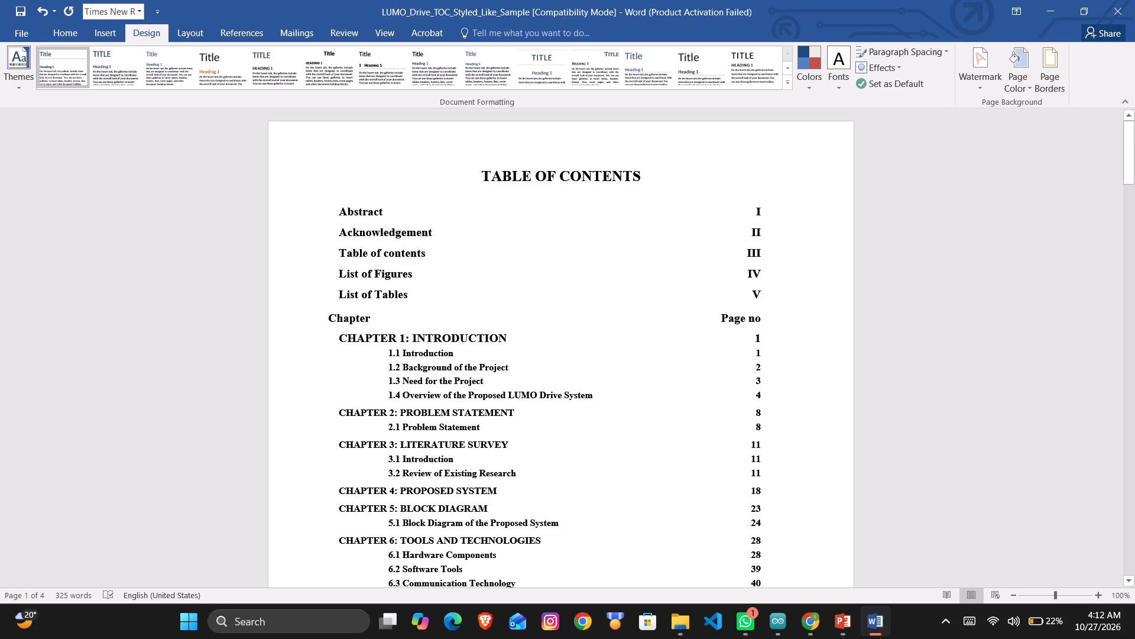
Set the Chapter 1 subentries 1.1 through 1.4, with their page numbers, to font size 10.
drag(385, 356, 586, 401)
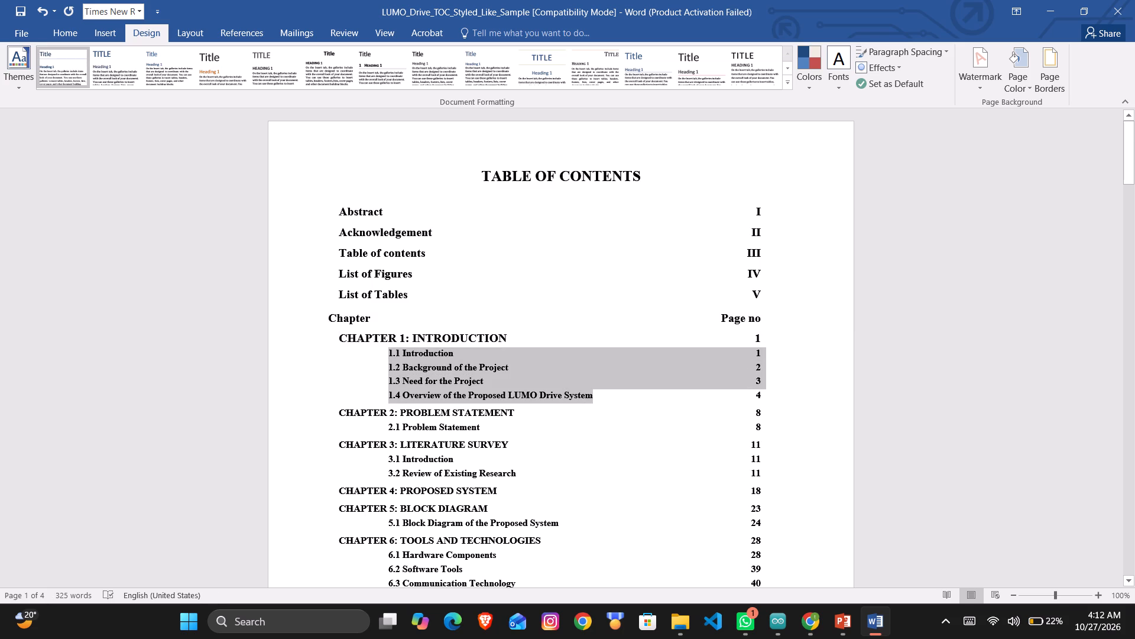
drag(586, 401, 764, 390)
click(836, 346)
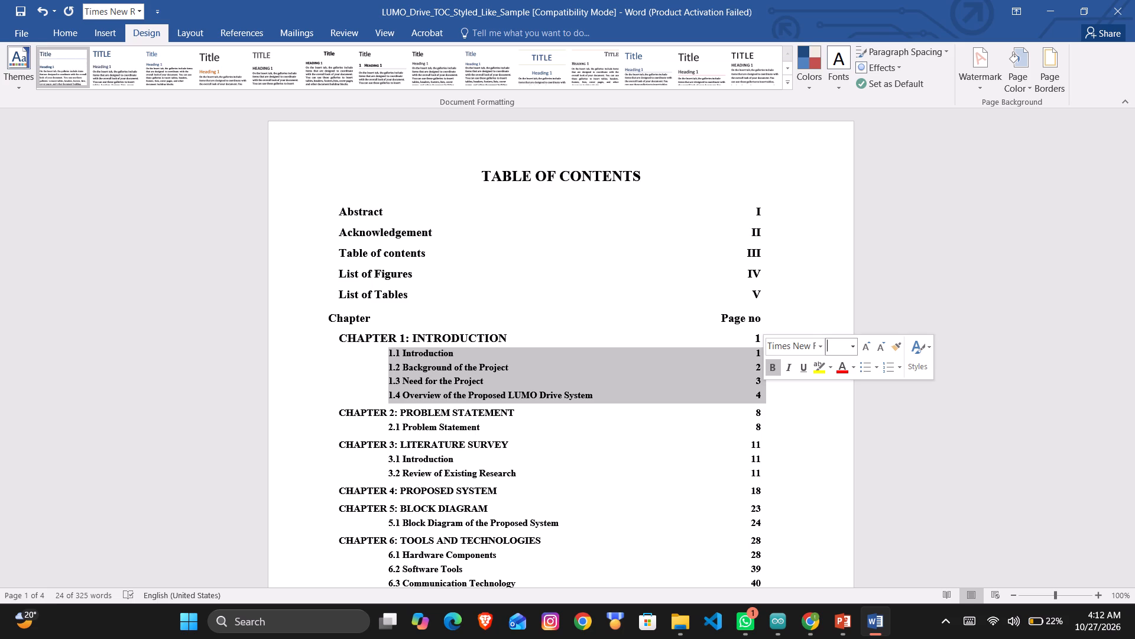
text(10)
key(Return)
click(713, 415)
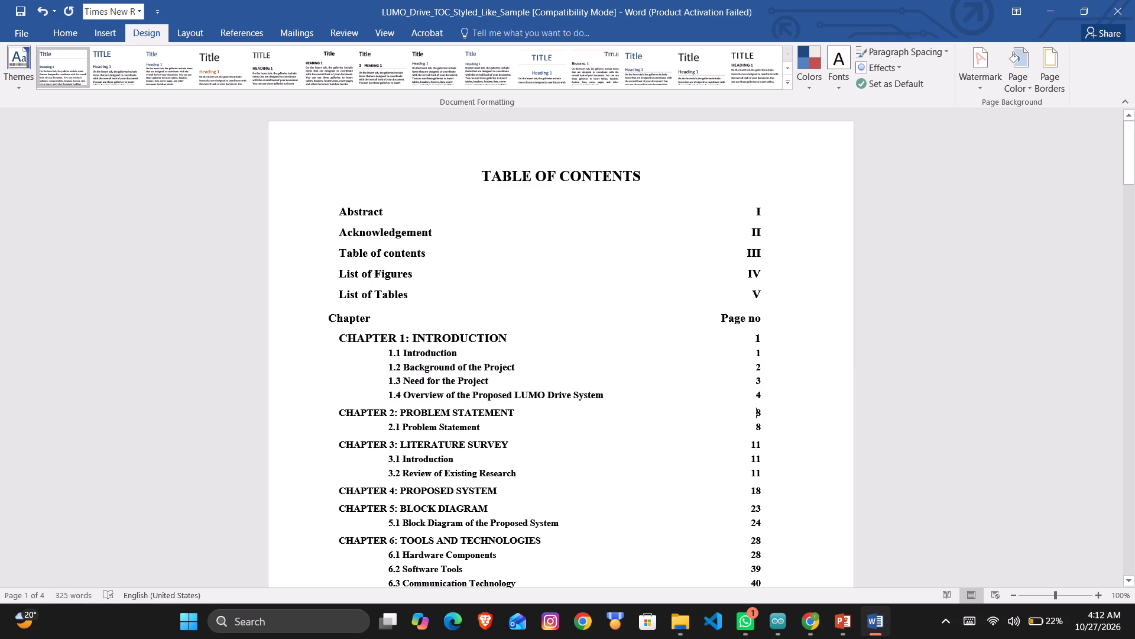
Open tab.pdf from the Downloads folder and examine the layout of its table of contents page.
click(670, 624)
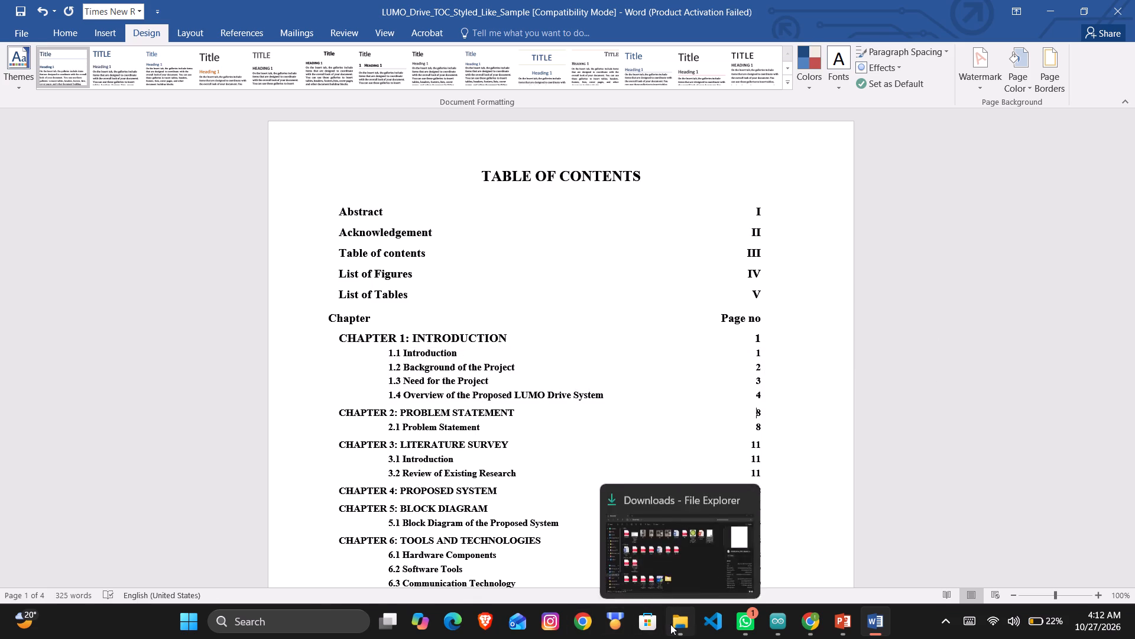
double_click(615, 167)
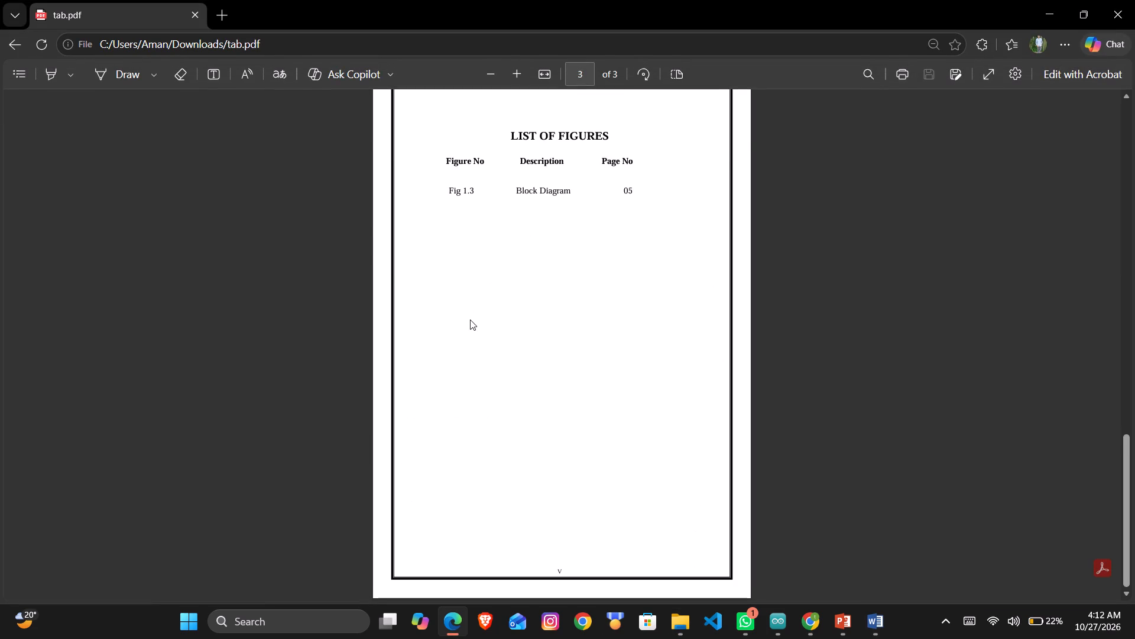
scroll(470, 319, up, 11)
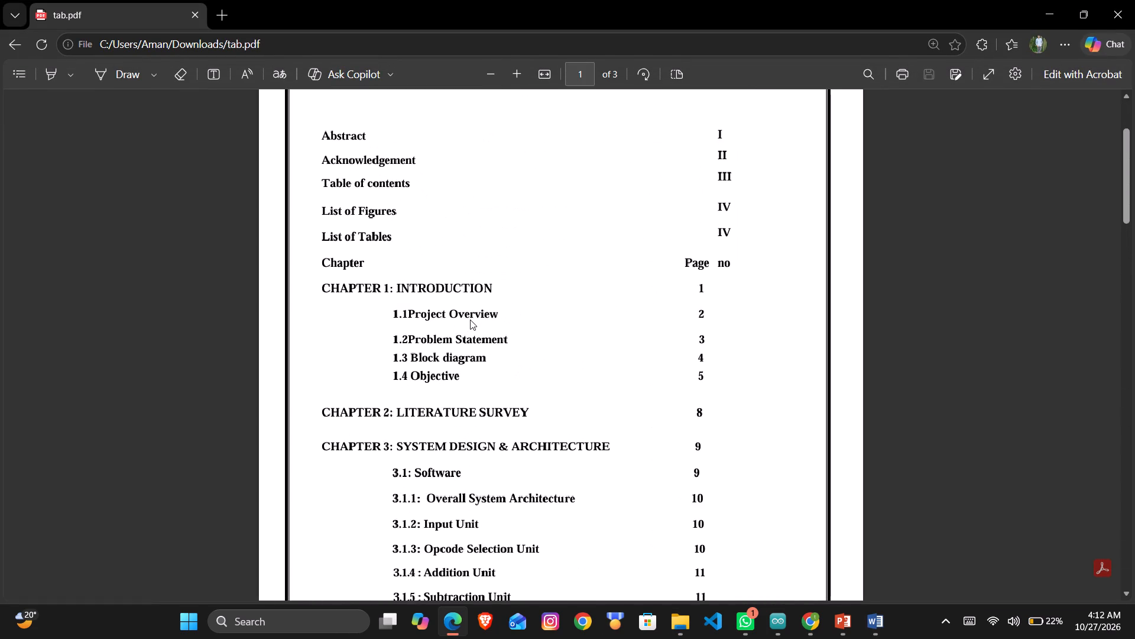
scroll(470, 319, up, 2)
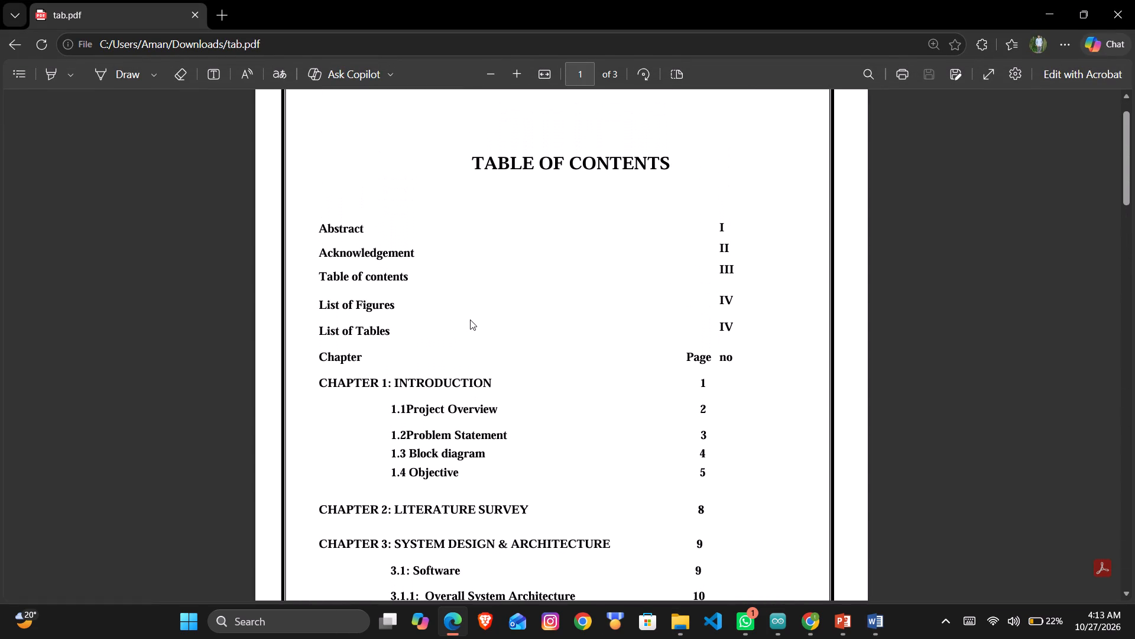
Back in the Word document, set everything from the Chapter/Page no line through entry 7.4 on the first page to font size 12.
click(860, 620)
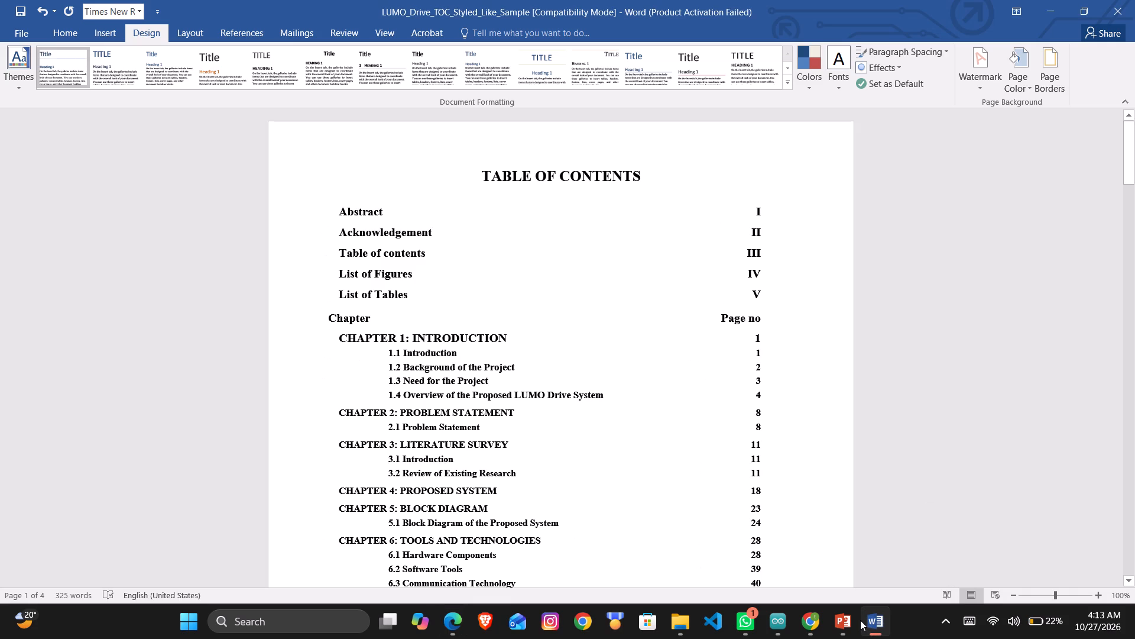
scroll(740, 498, down, 1)
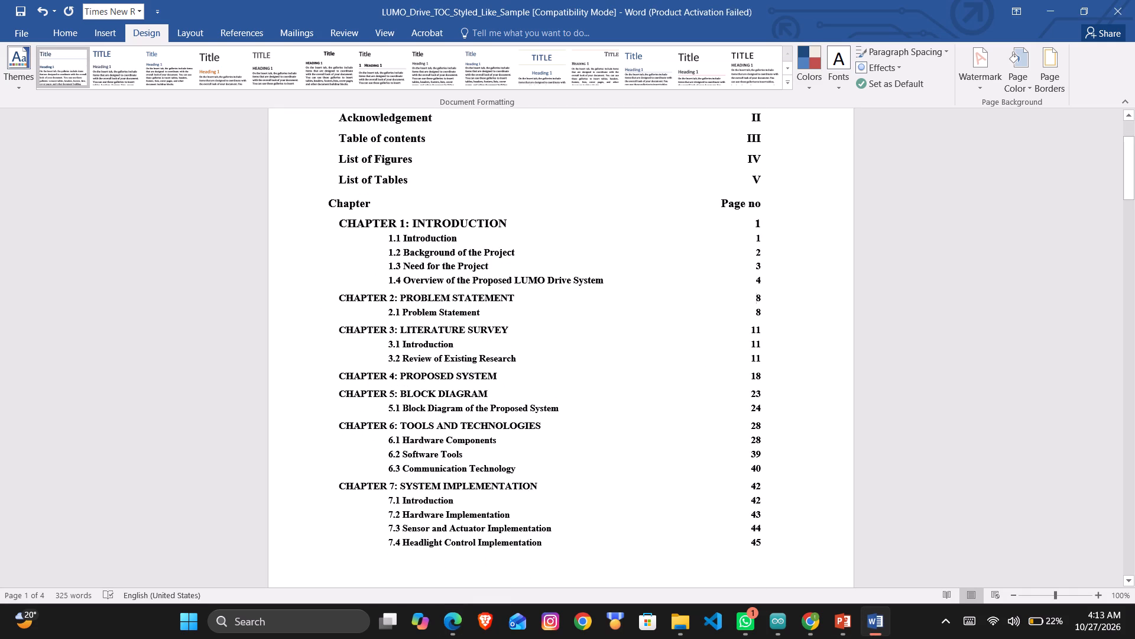
drag(329, 204, 547, 541)
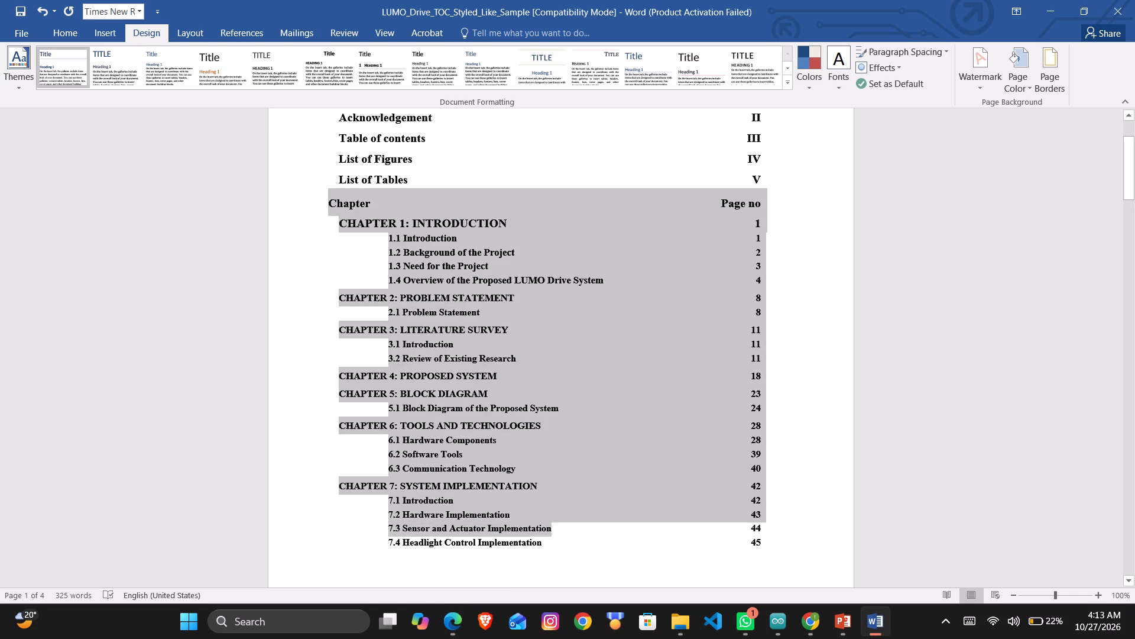
drag(547, 541, 766, 537)
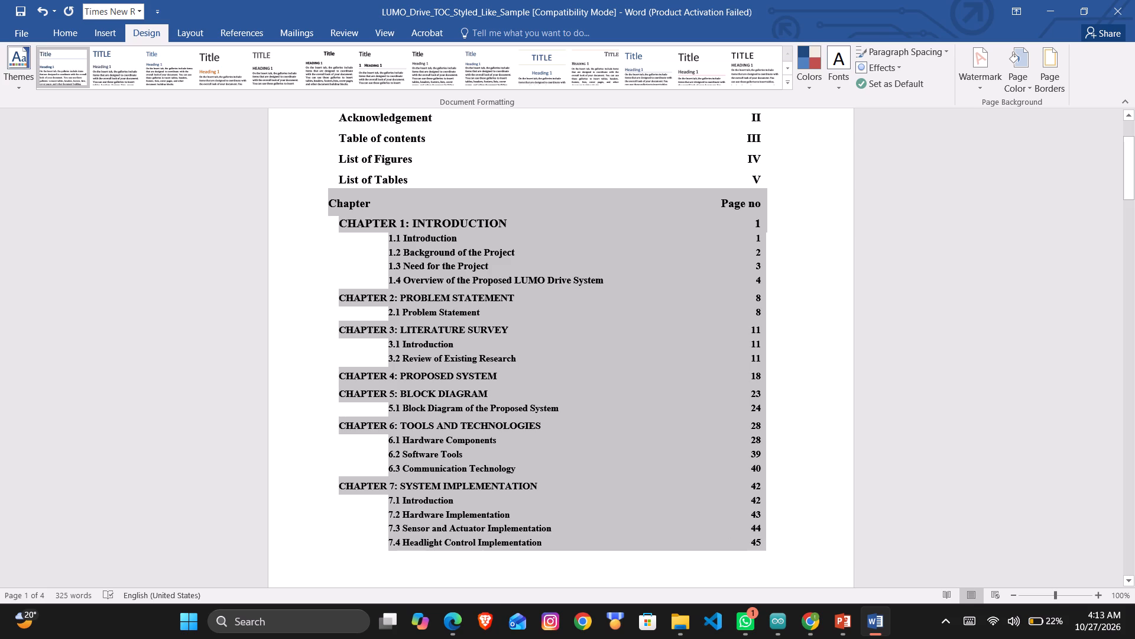
drag(766, 537, 770, 537)
click(835, 493)
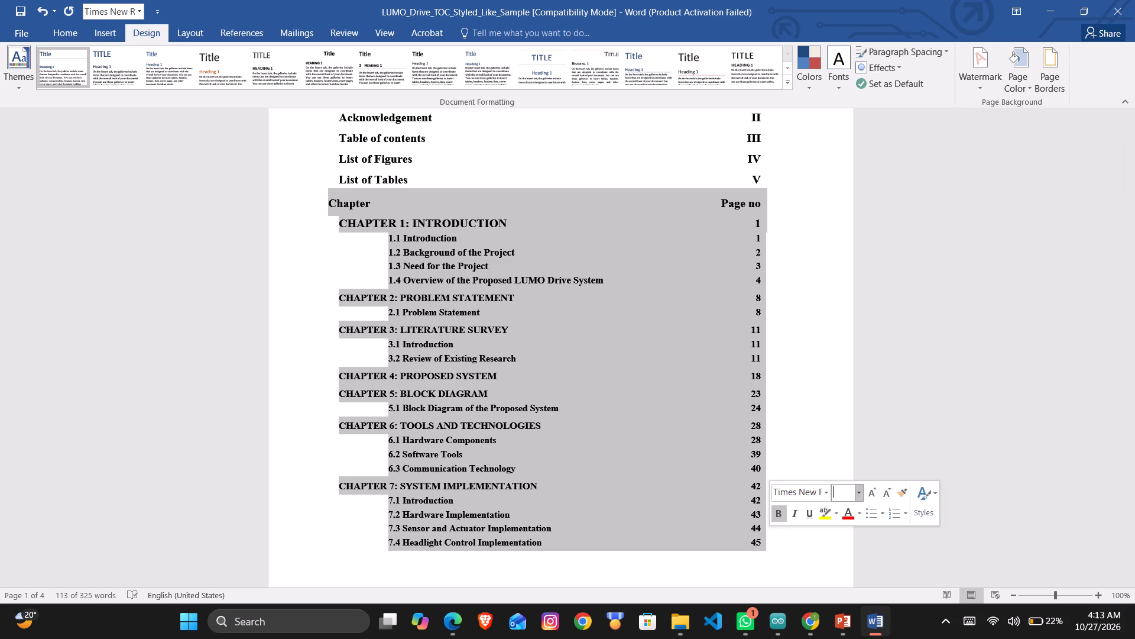
text(12)
key(Return)
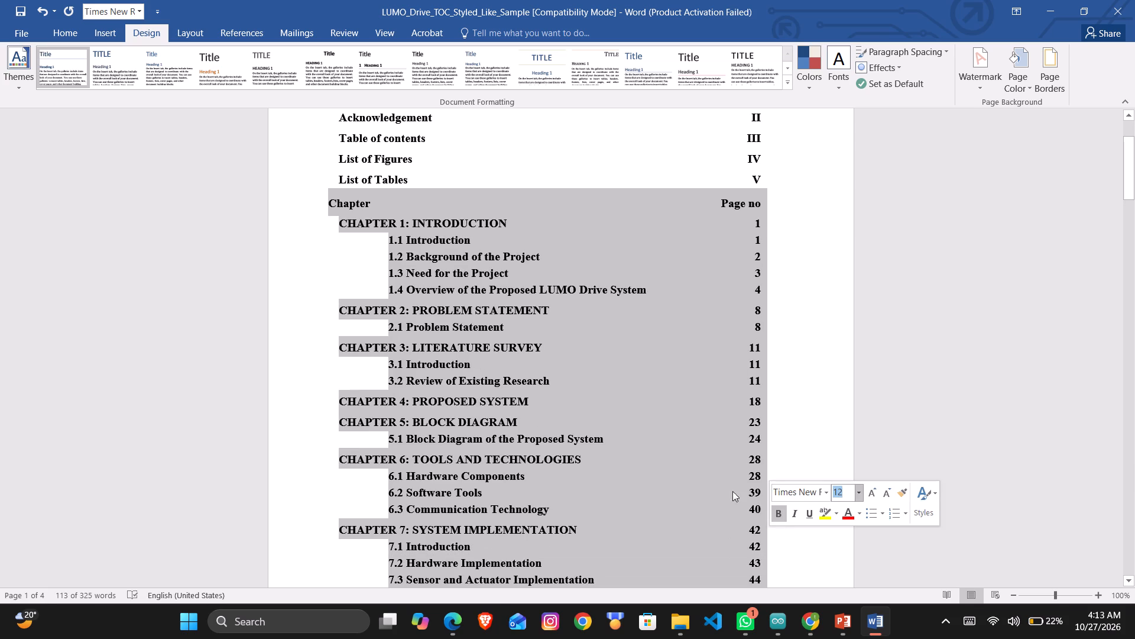
click(692, 482)
Set the second page's contents, from the Chapter/Page no line through REFERENCES with page numbers, to font size 12.
scroll(692, 482, down, 2)
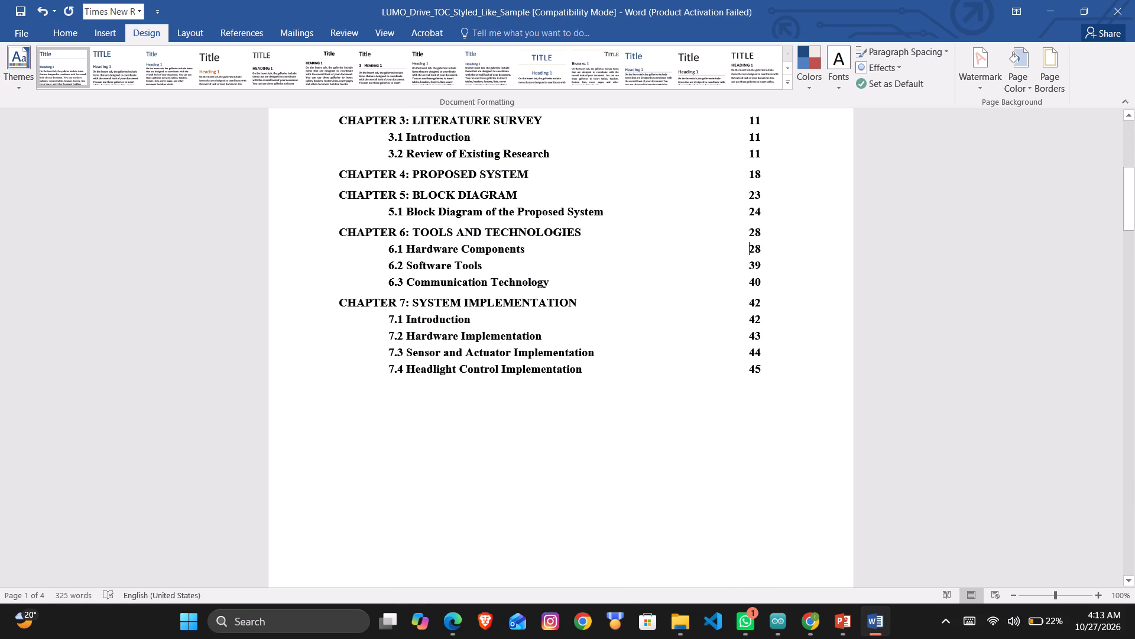
scroll(692, 482, down, 4)
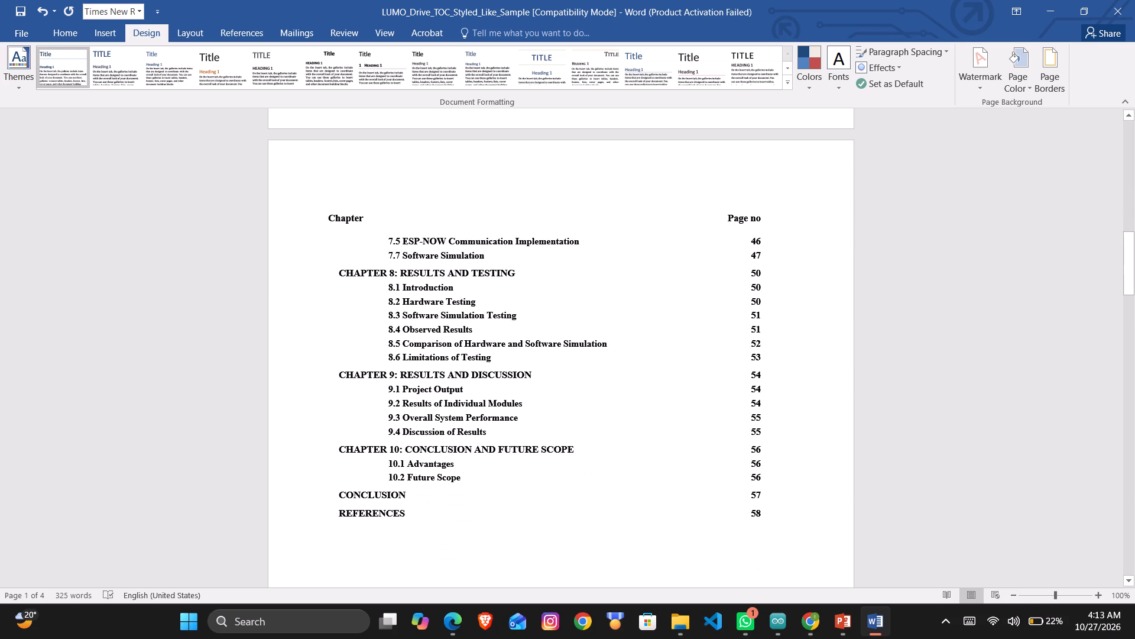
drag(329, 213, 451, 395)
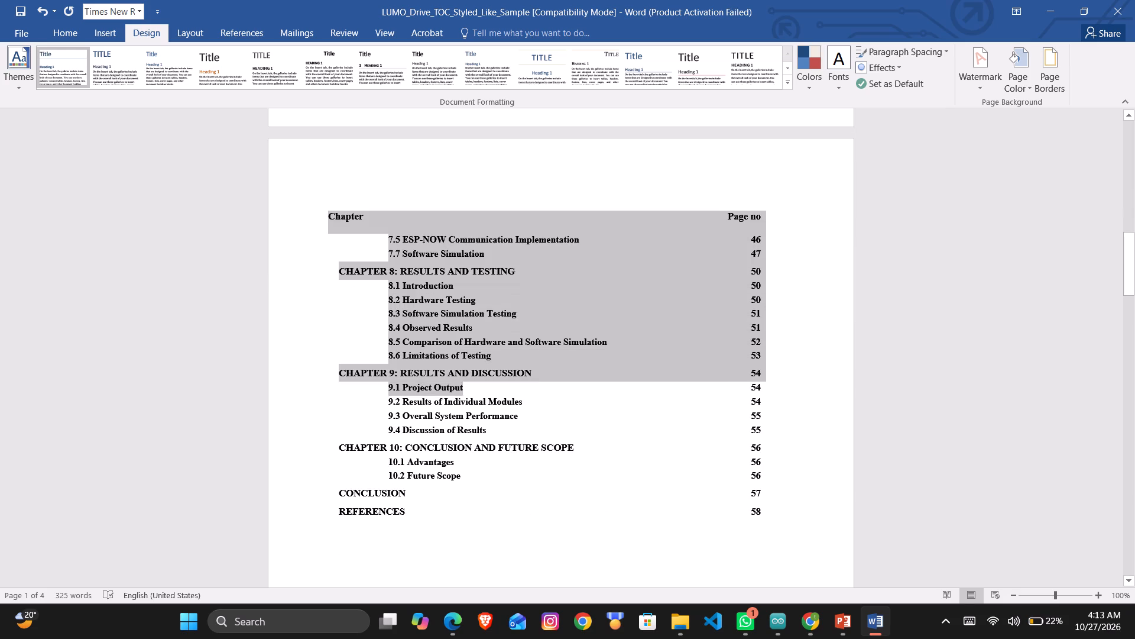
drag(451, 395, 773, 503)
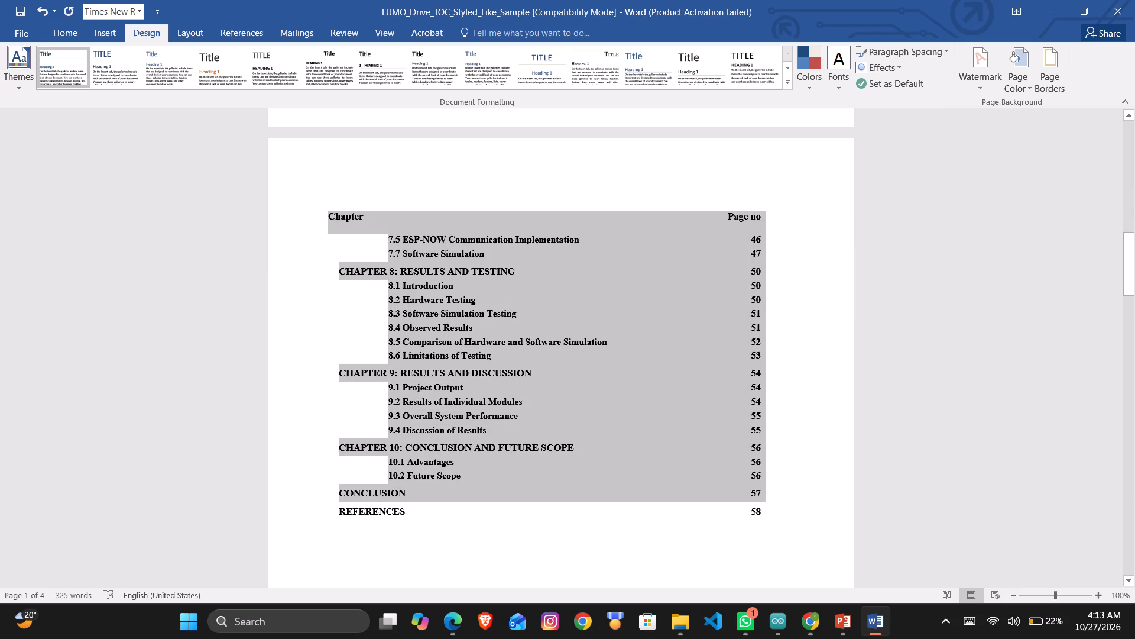
drag(773, 503, 773, 506)
click(844, 460)
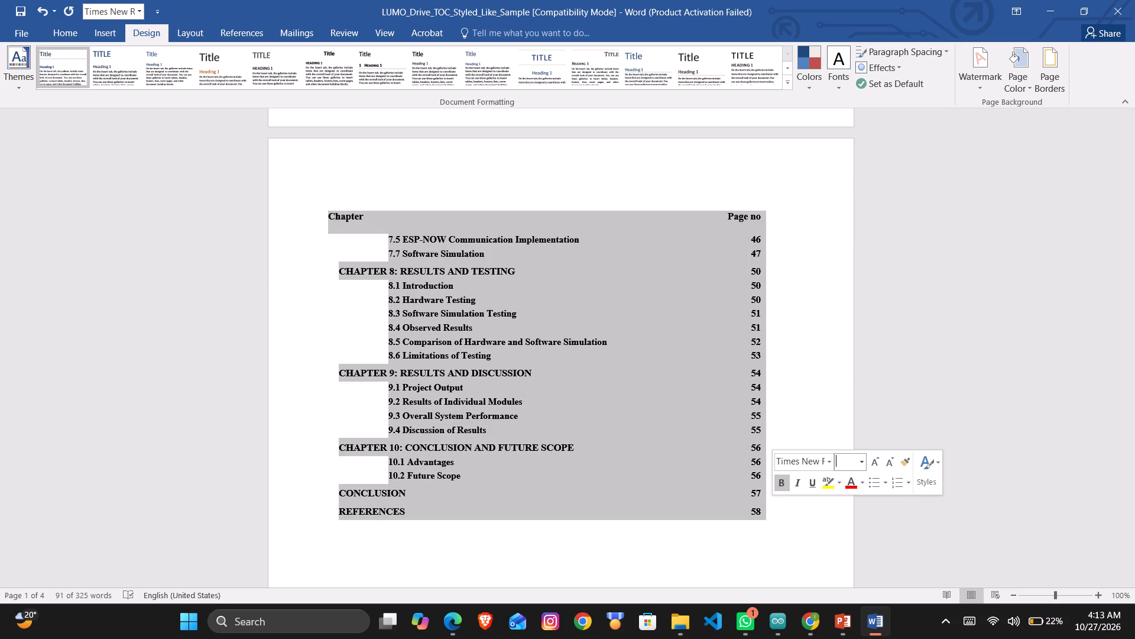
text(12)
key(Return)
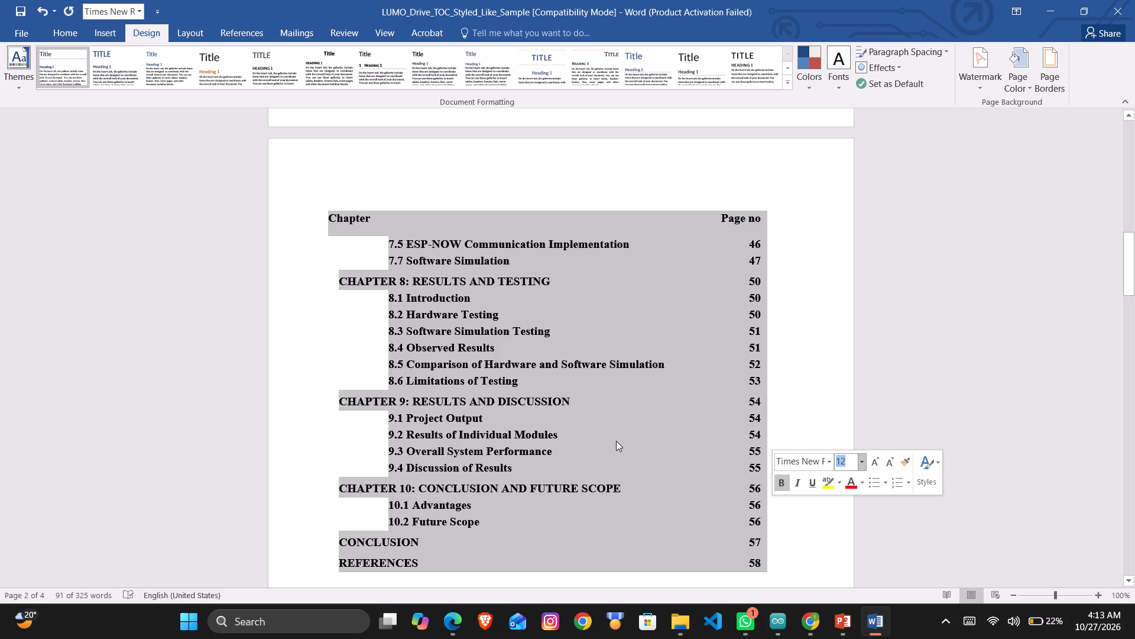
click(614, 441)
Set the line spacing of the first page's entries, from Abstract through 7.4 Headlight Control Implementation, to 1.5.
scroll(614, 441, up, 4)
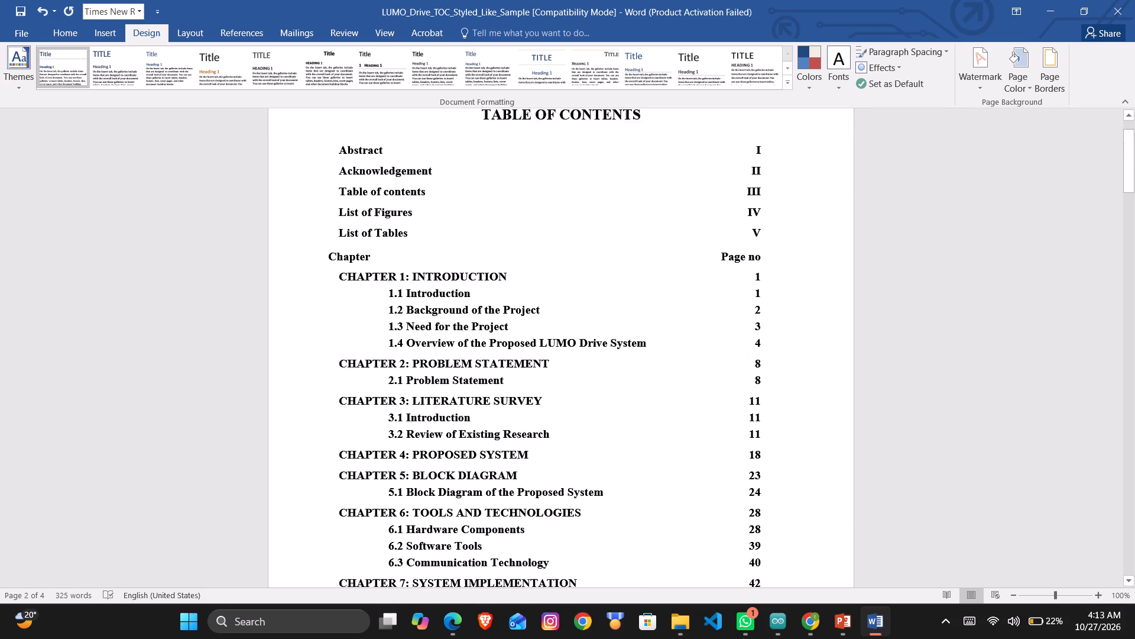
scroll(367, 248, up, 1)
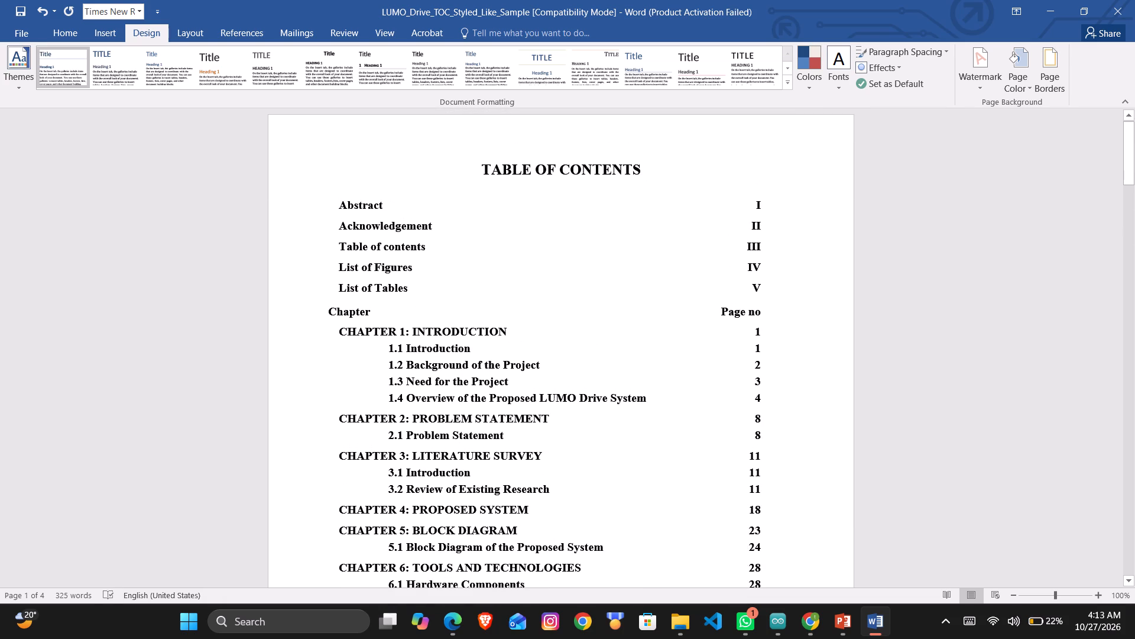
drag(336, 204, 530, 512)
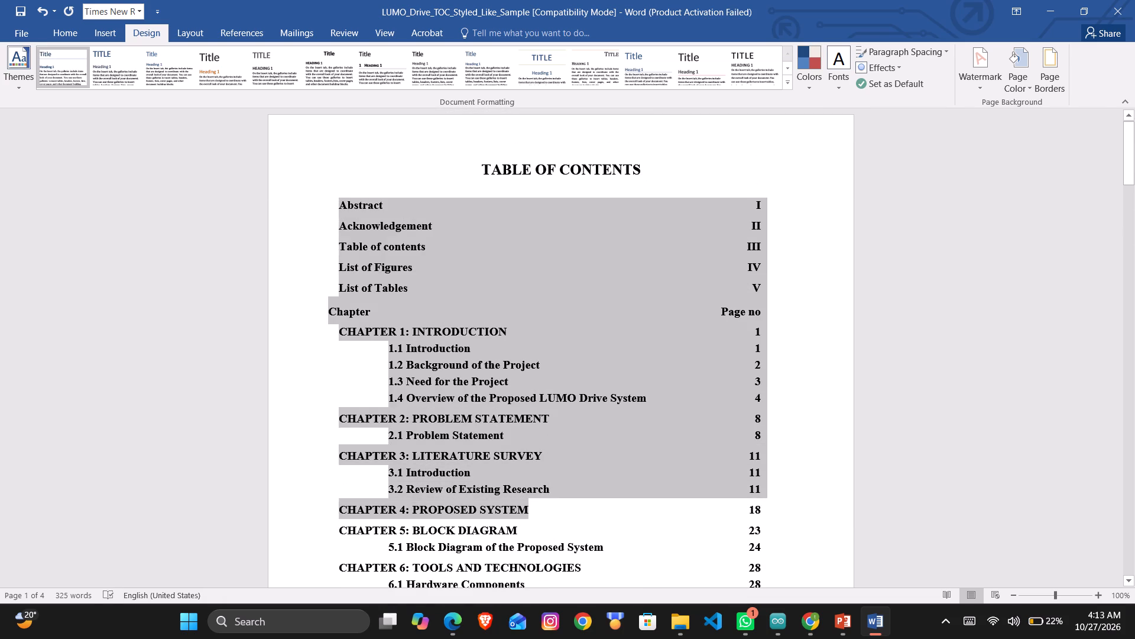
drag(530, 512, 799, 346)
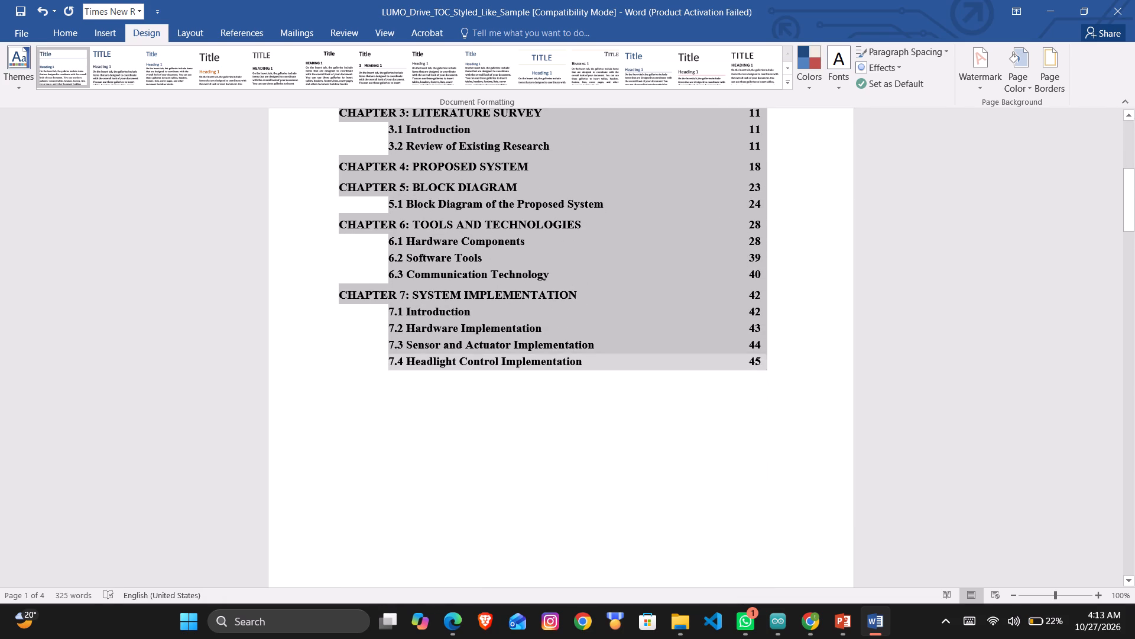
drag(799, 346, 791, 363)
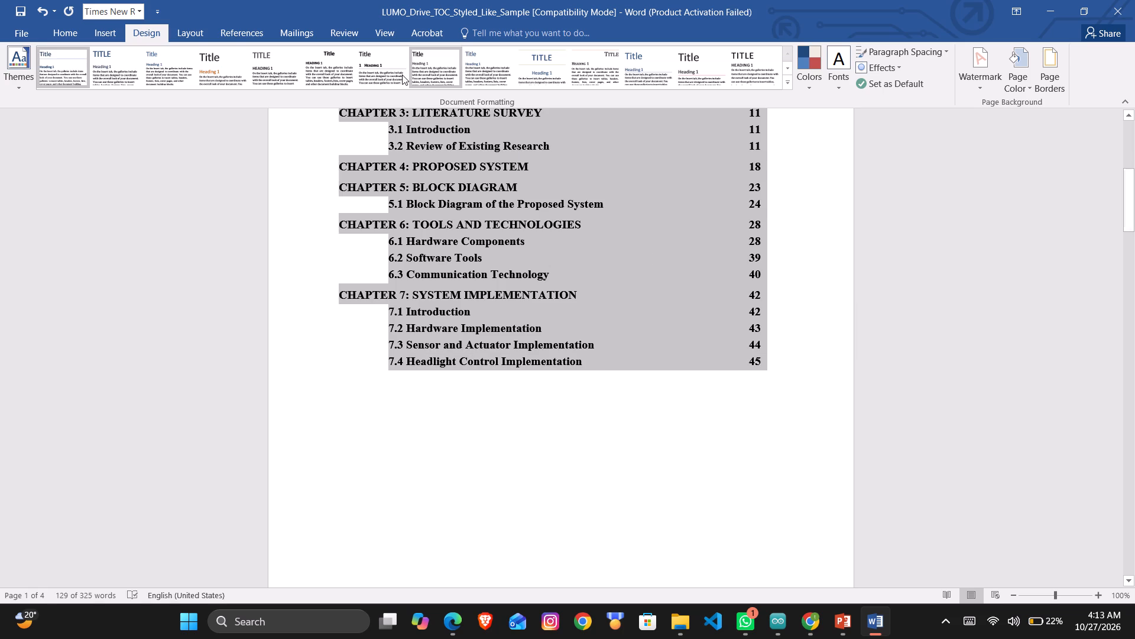
click(108, 24)
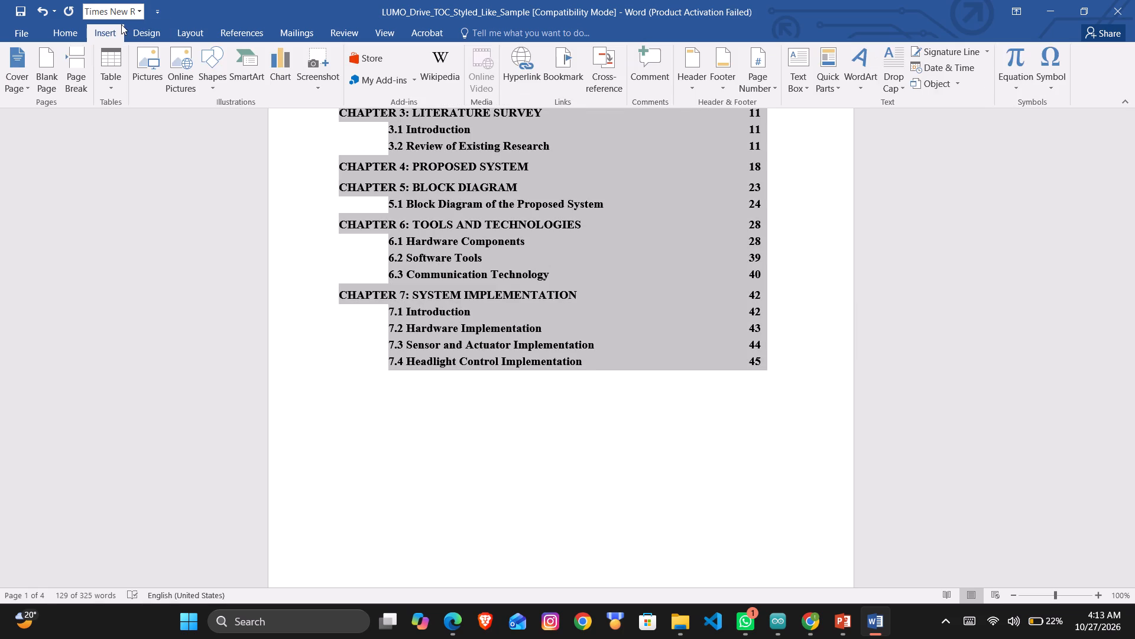
click(76, 26)
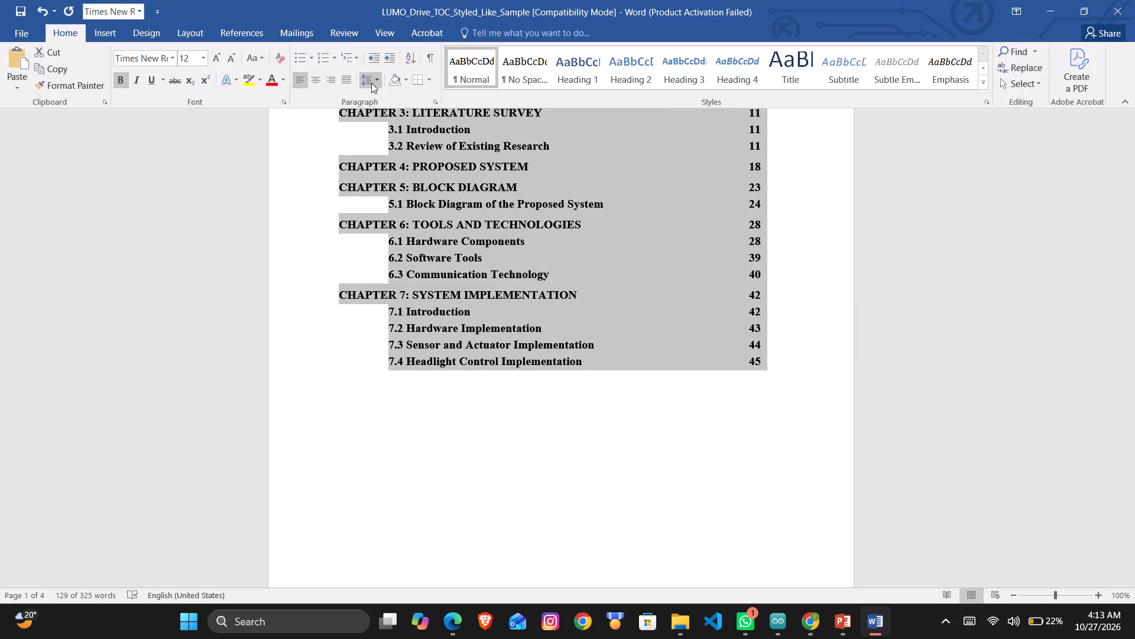
click(371, 83)
click(382, 126)
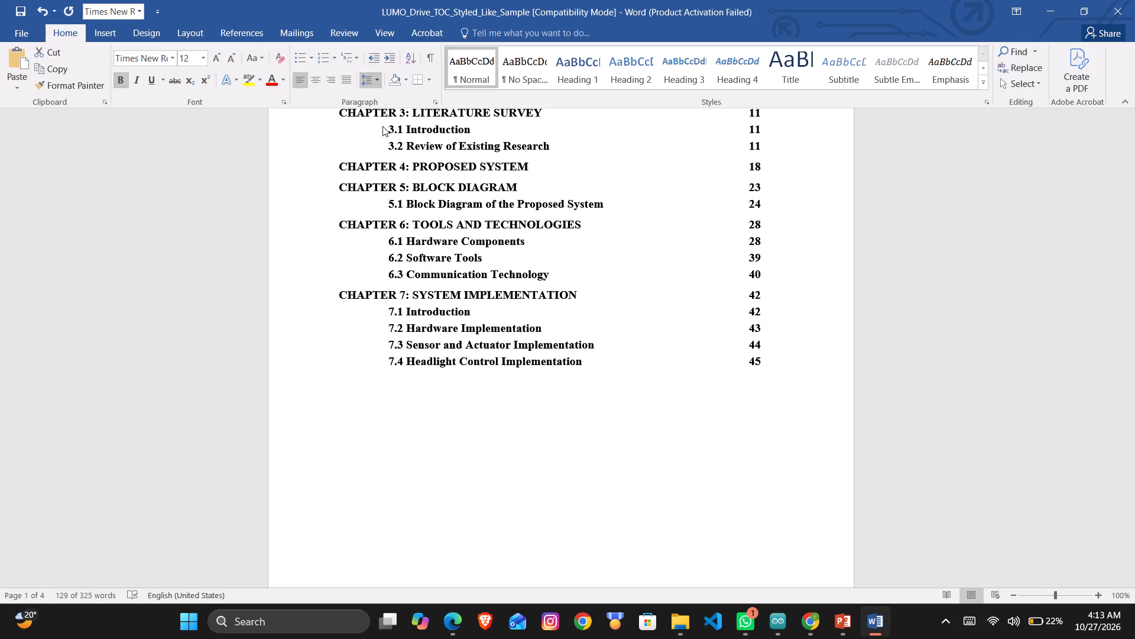
click(364, 189)
Set the line spacing of the second page's contents, from the Chapter/Page no line through REFERENCES, to 1.5.
scroll(364, 269, up, 1)
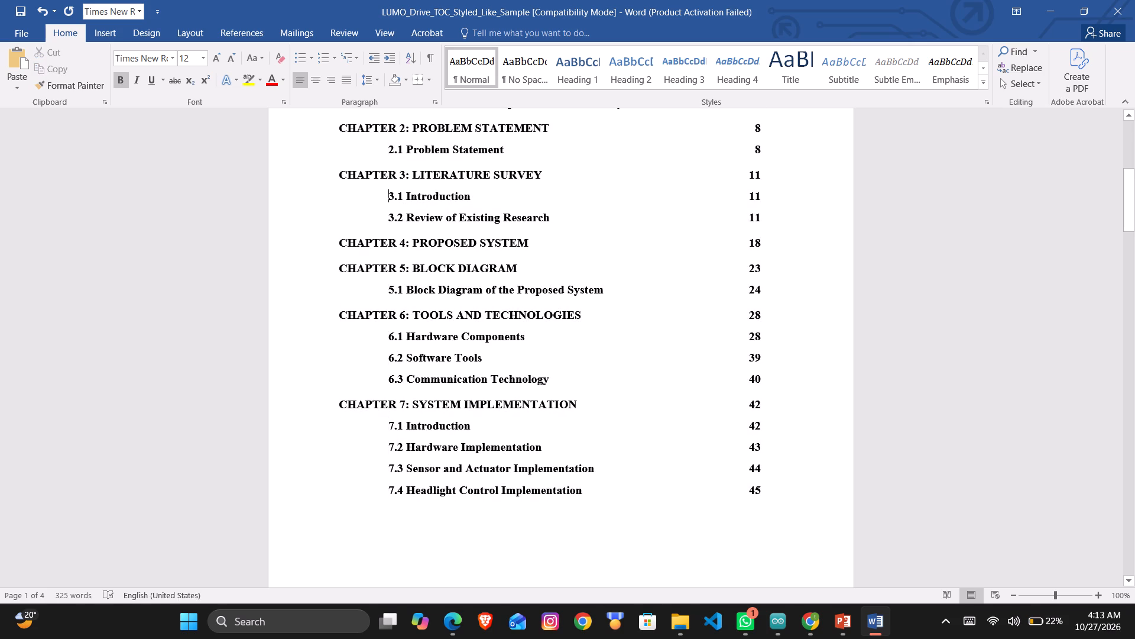
scroll(364, 269, up, 1)
scroll(364, 269, down, 2)
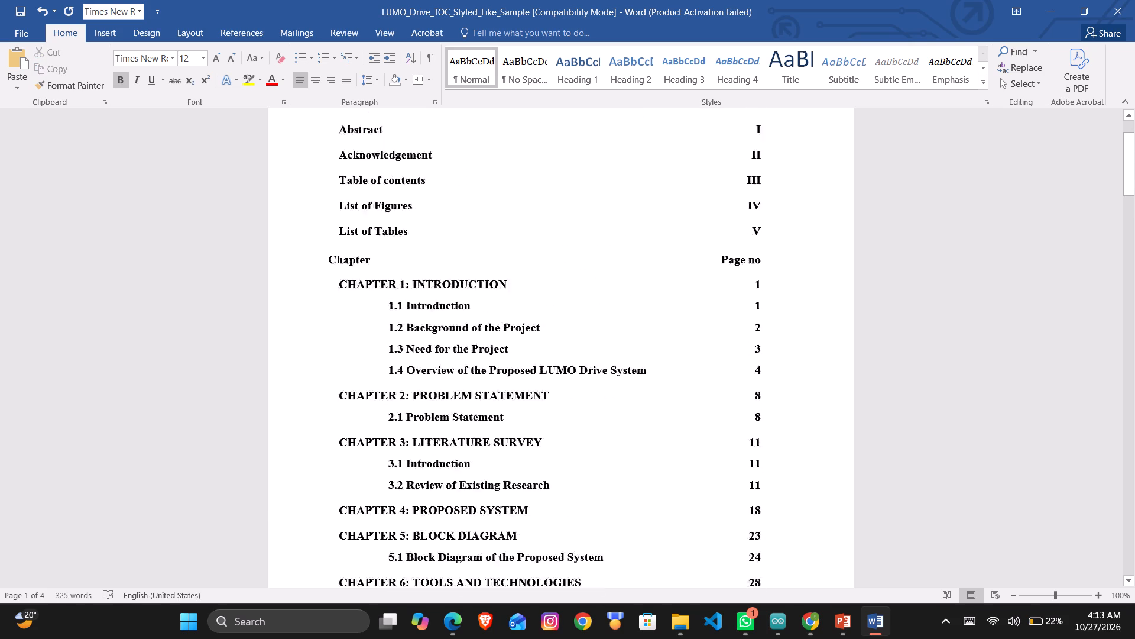
scroll(364, 269, down, 2)
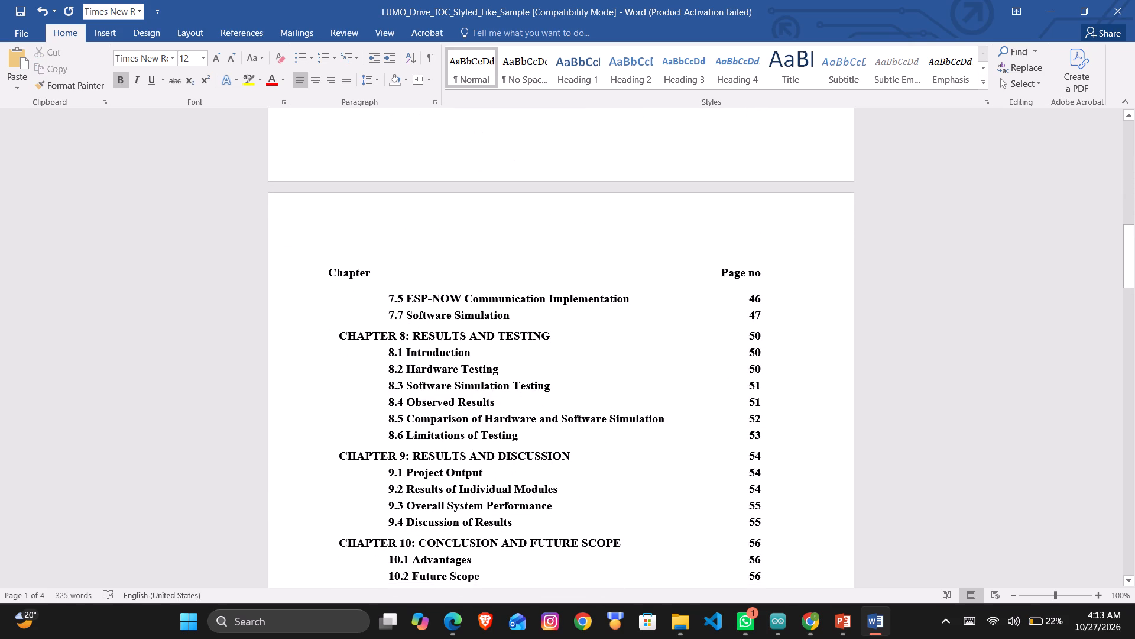
drag(327, 270, 637, 590)
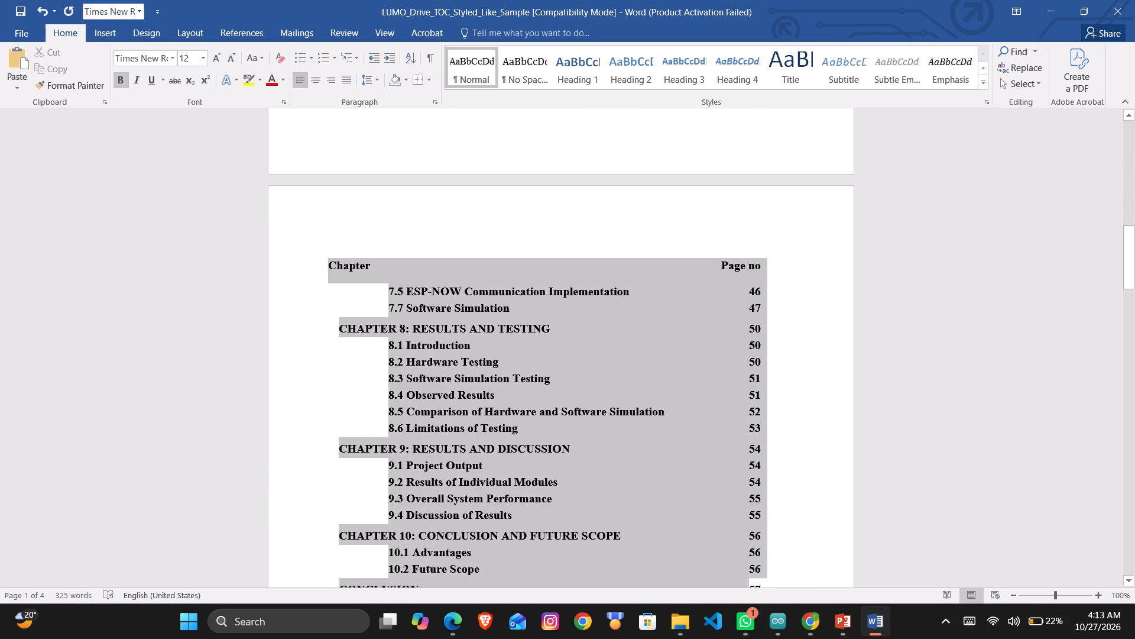
drag(637, 590, 783, 363)
click(368, 83)
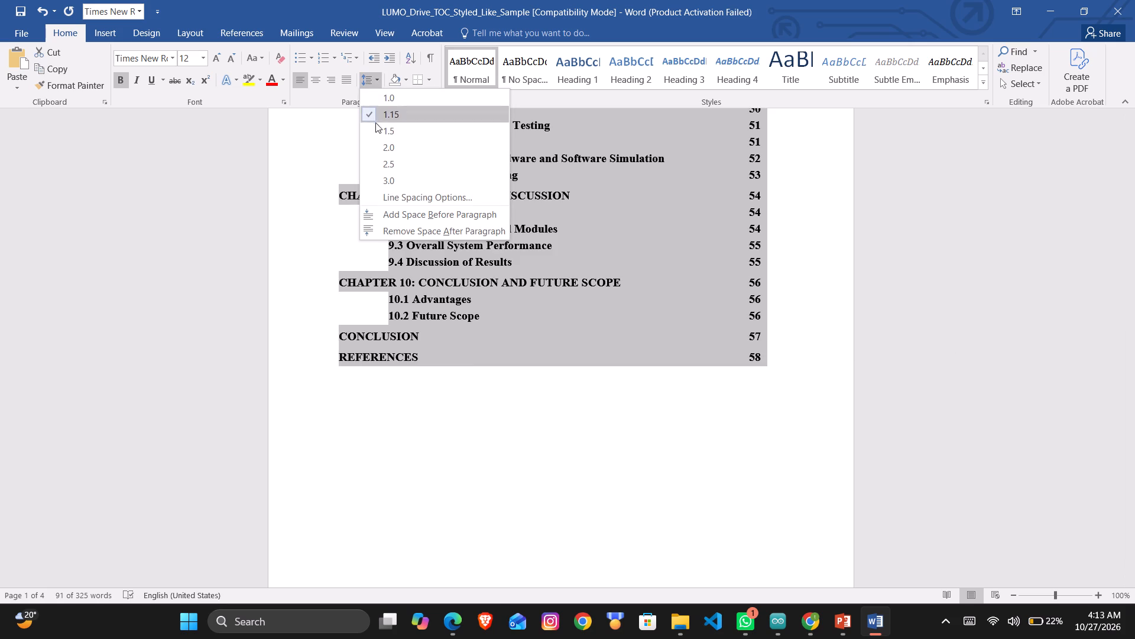
click(377, 128)
click(362, 266)
Set the LIST OF FIGURES heading and the whole figures table below it to font size 12.
scroll(362, 266, down, 4)
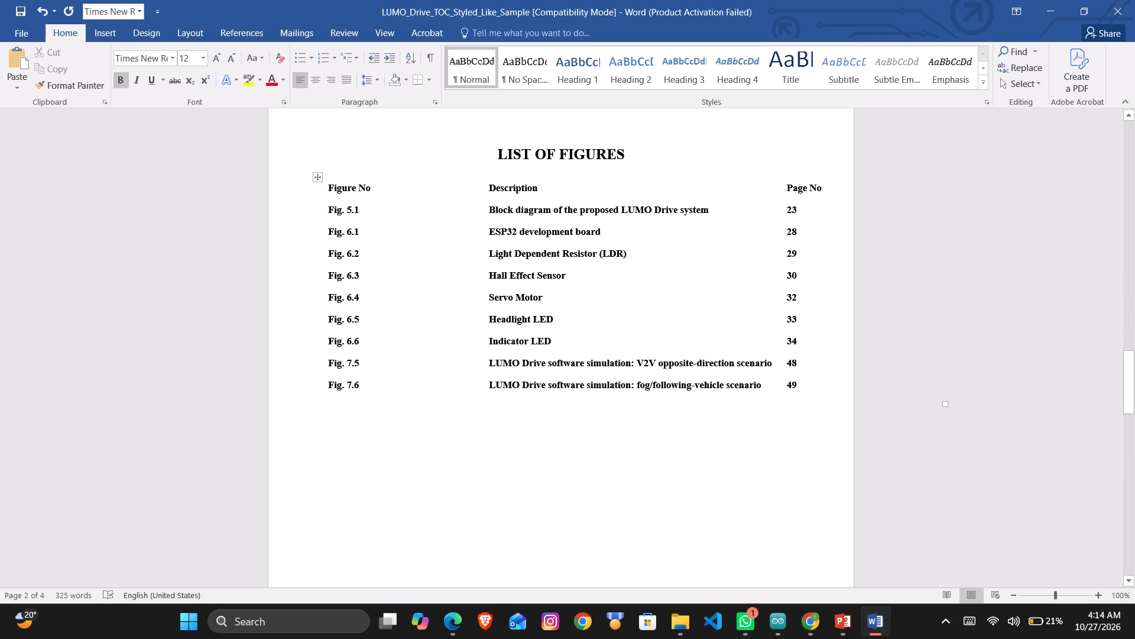
drag(328, 149, 721, 338)
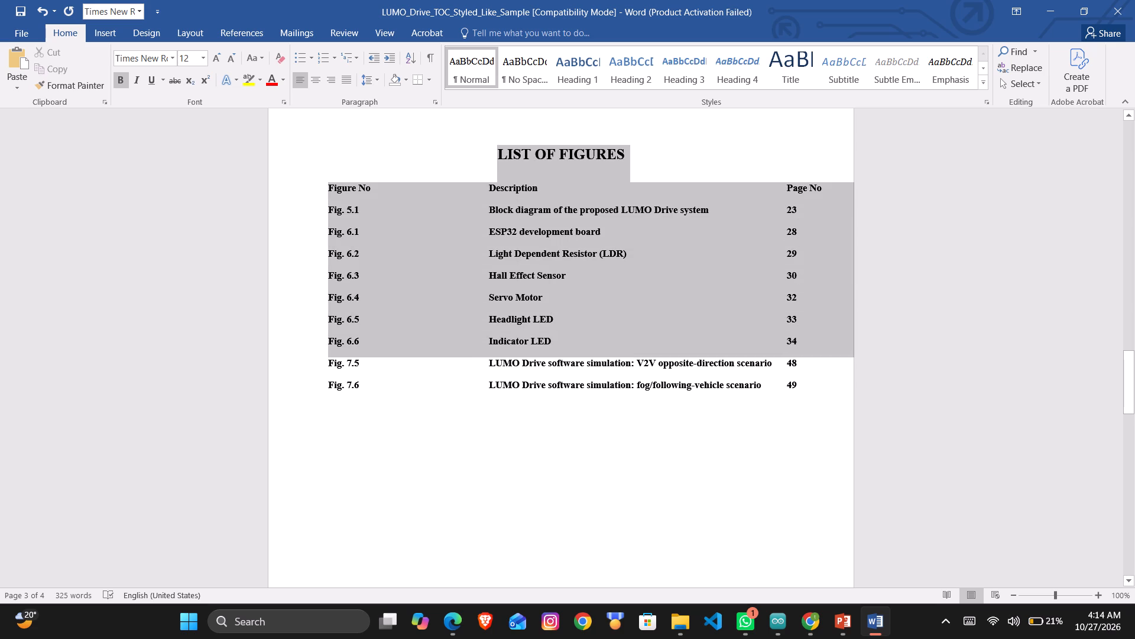
drag(721, 338, 793, 381)
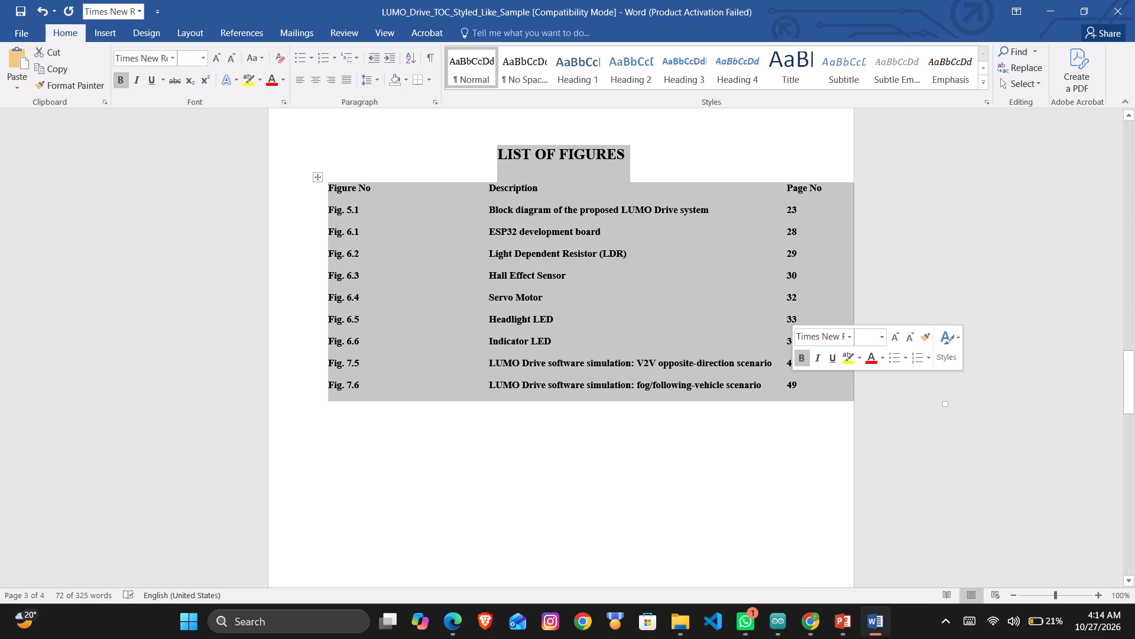
right_click(501, 220)
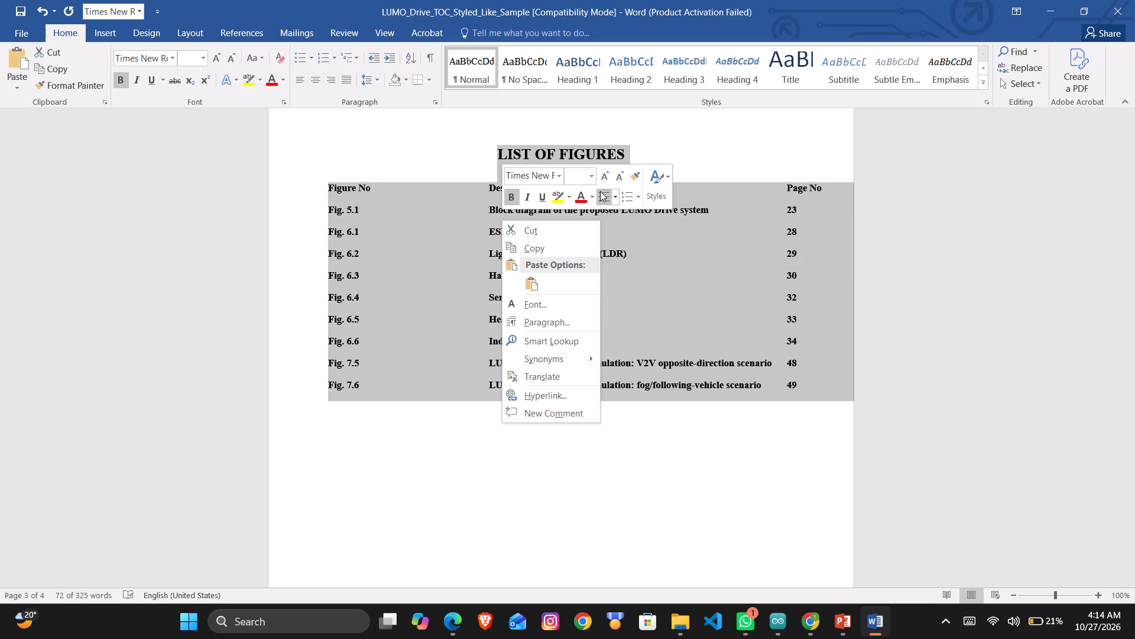
click(580, 176)
text(12)
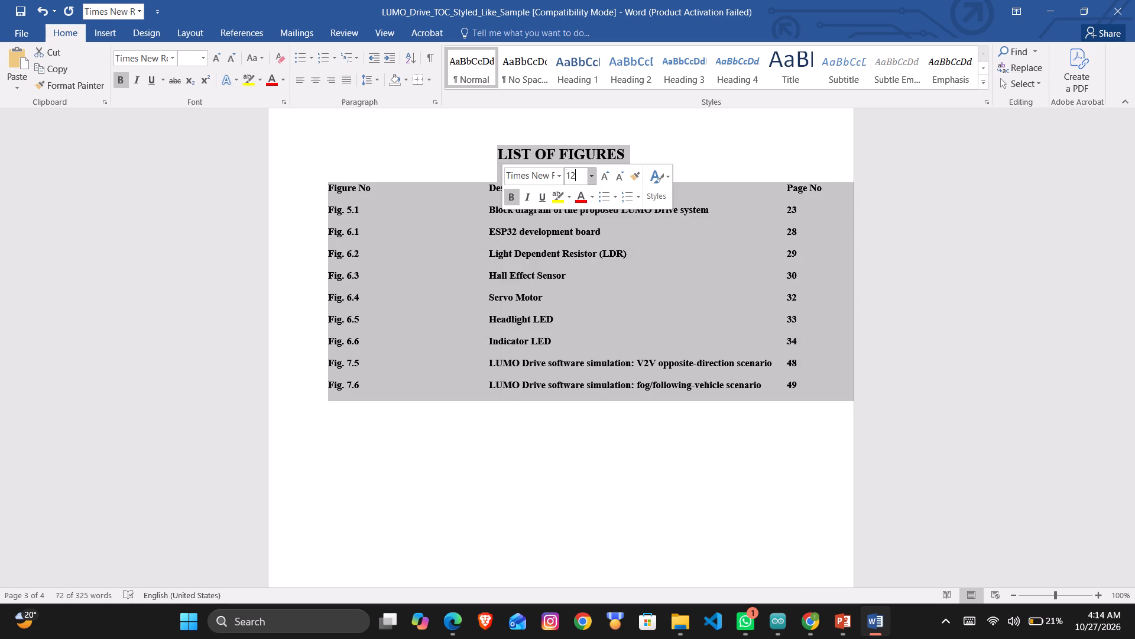
key(Return)
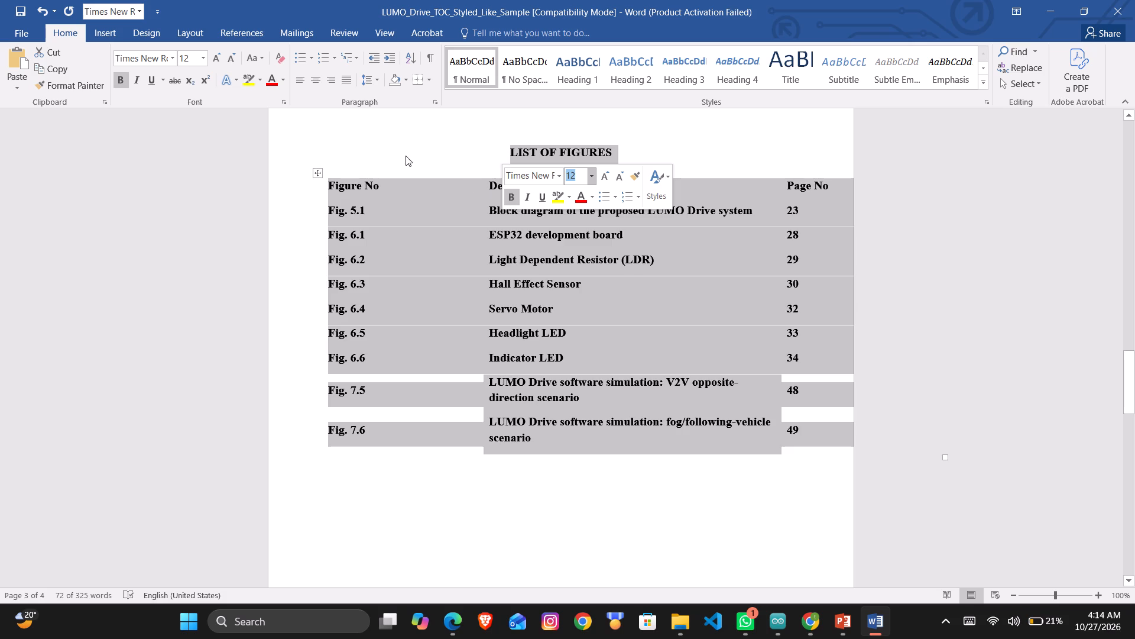
Set the line spacing of the LIST OF FIGURES heading and its table to 1.5.
click(361, 82)
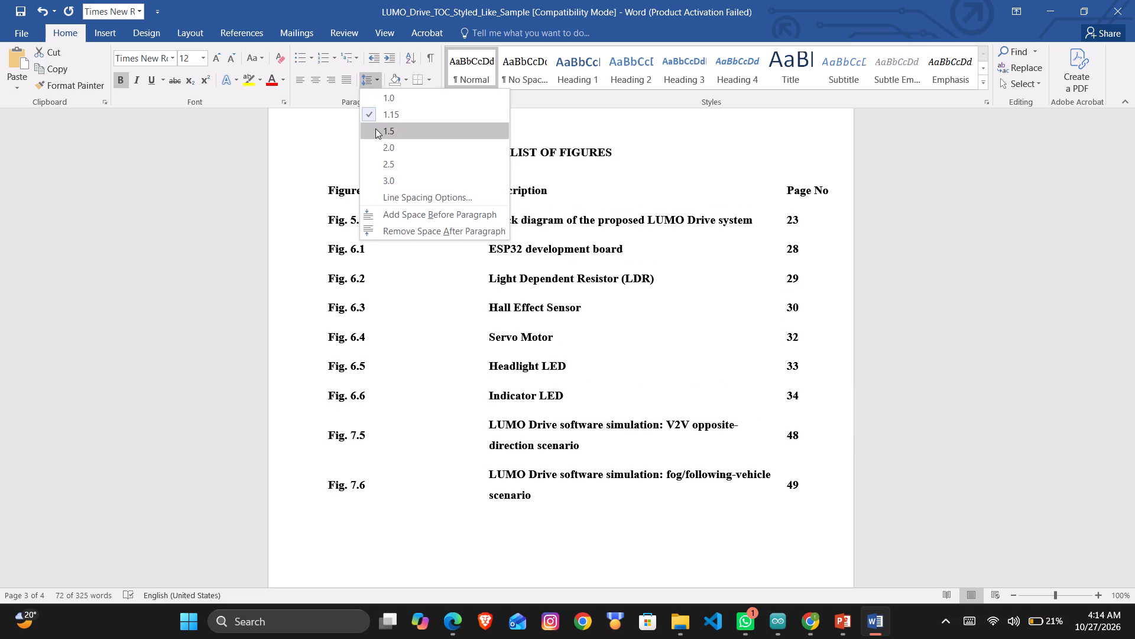
click(375, 128)
click(393, 219)
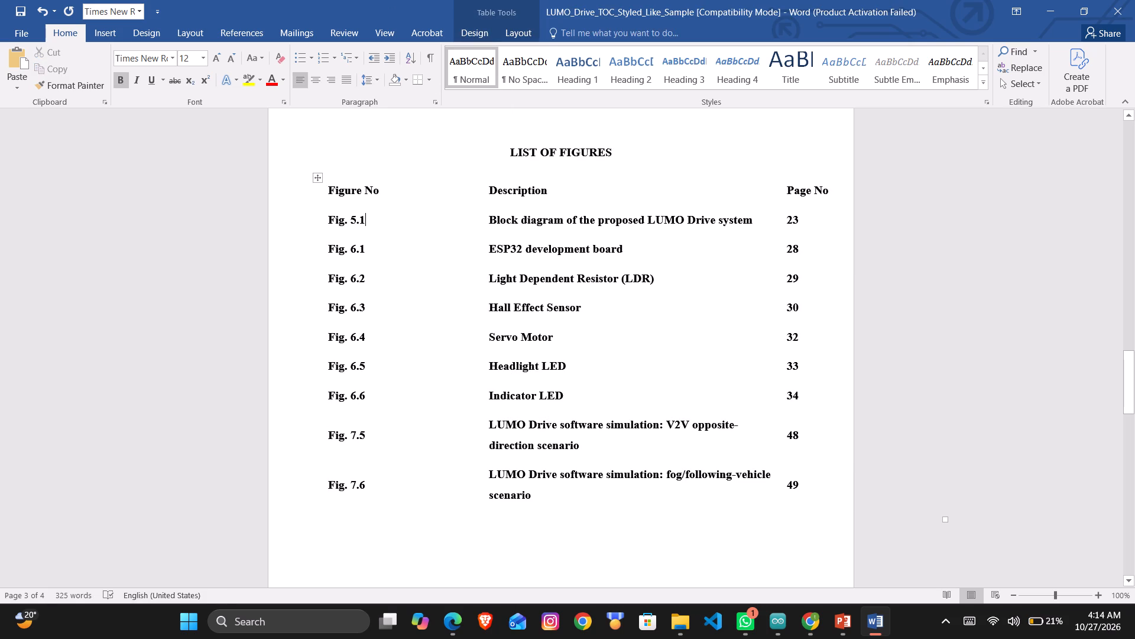
Set the LIST OF FIGURES heading to font size 14.
drag(510, 155, 624, 157)
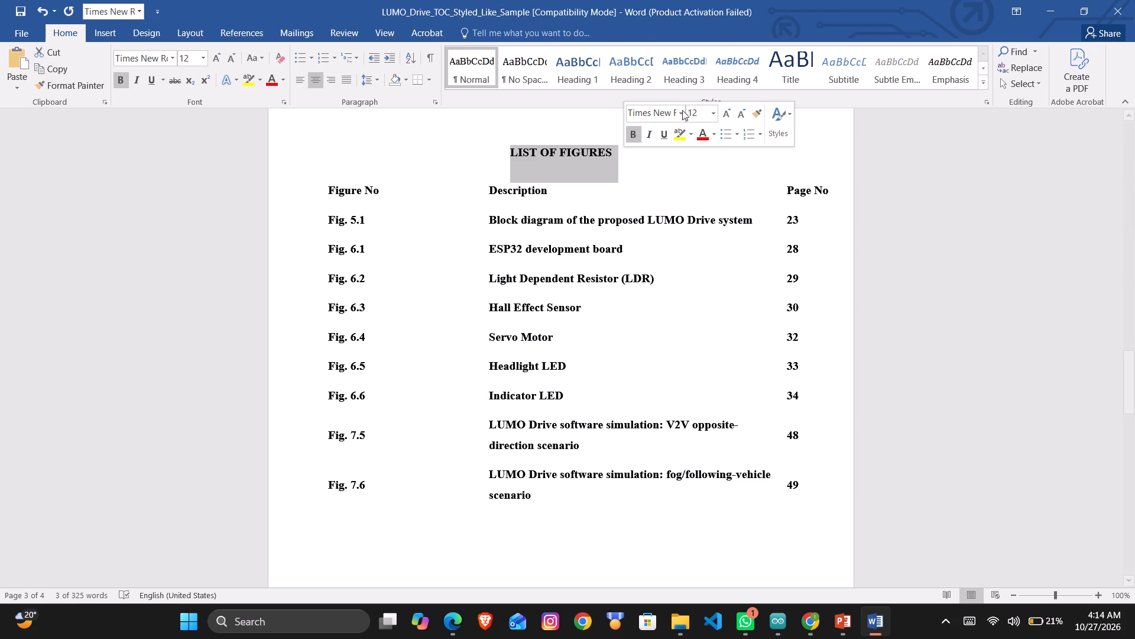
click(696, 109)
text(14)
key(Return)
click(476, 211)
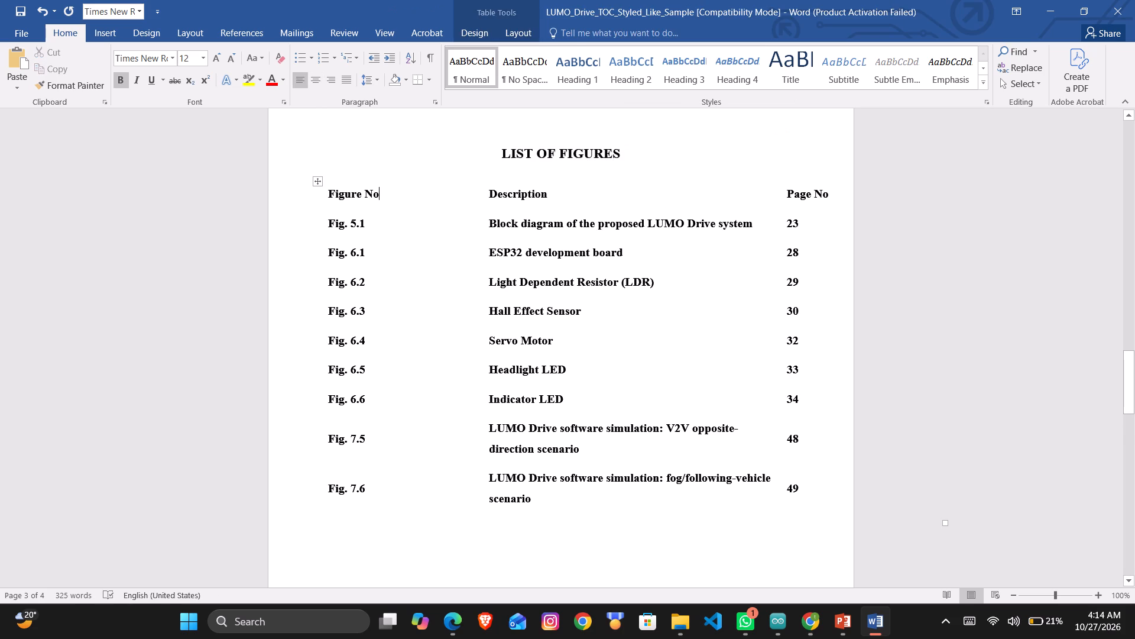
Set all rows of the table under the LIST OF TABLES heading, from Table No through Table 8.3, to font size 12.
scroll(476, 211, down, 4)
scroll(476, 211, up, 2)
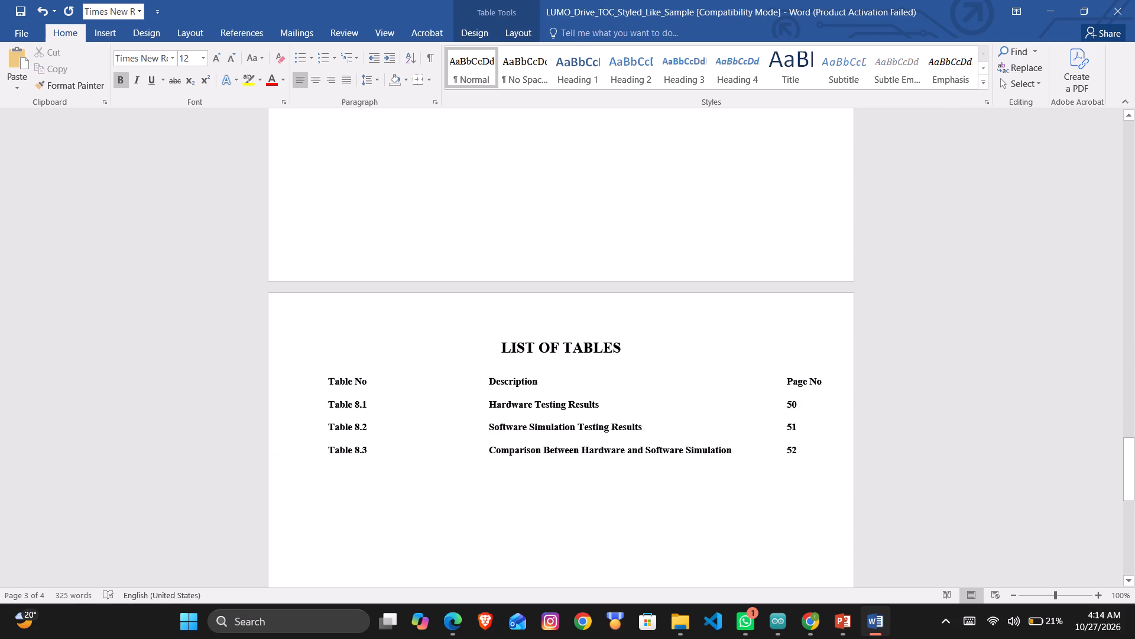
scroll(476, 211, up, 2)
scroll(476, 211, down, 2)
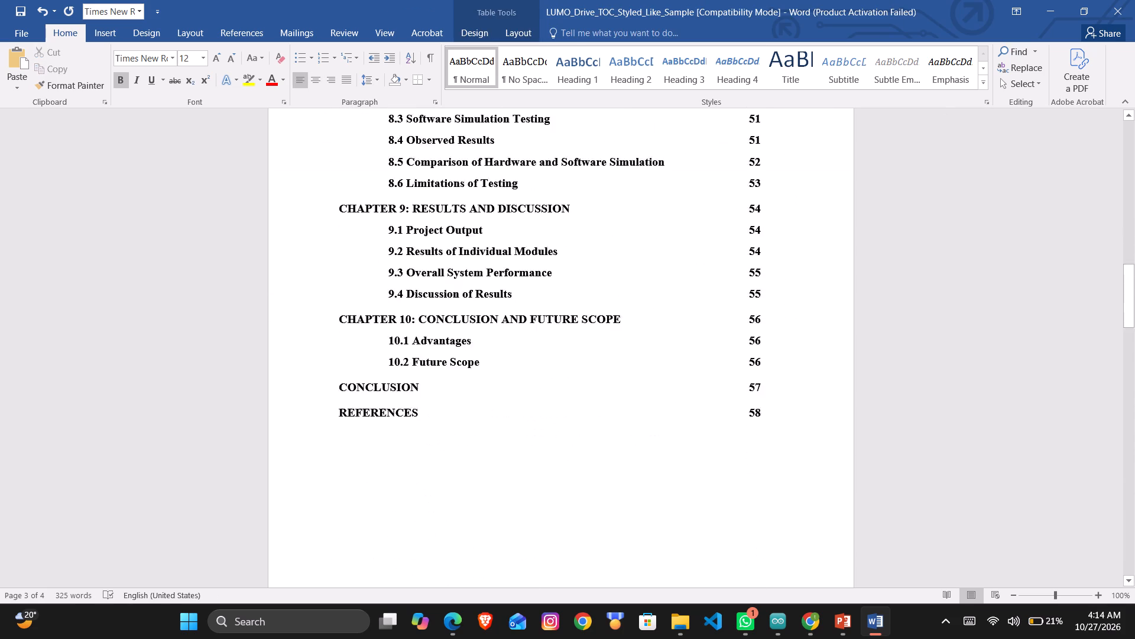
scroll(476, 211, down, 2)
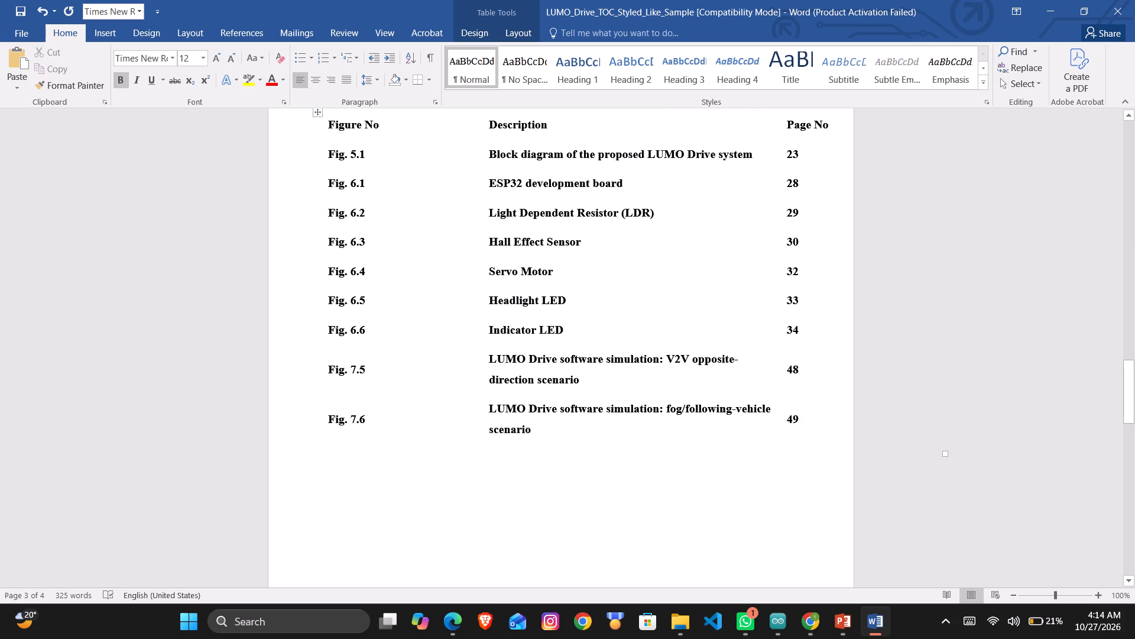
scroll(476, 211, down, 1)
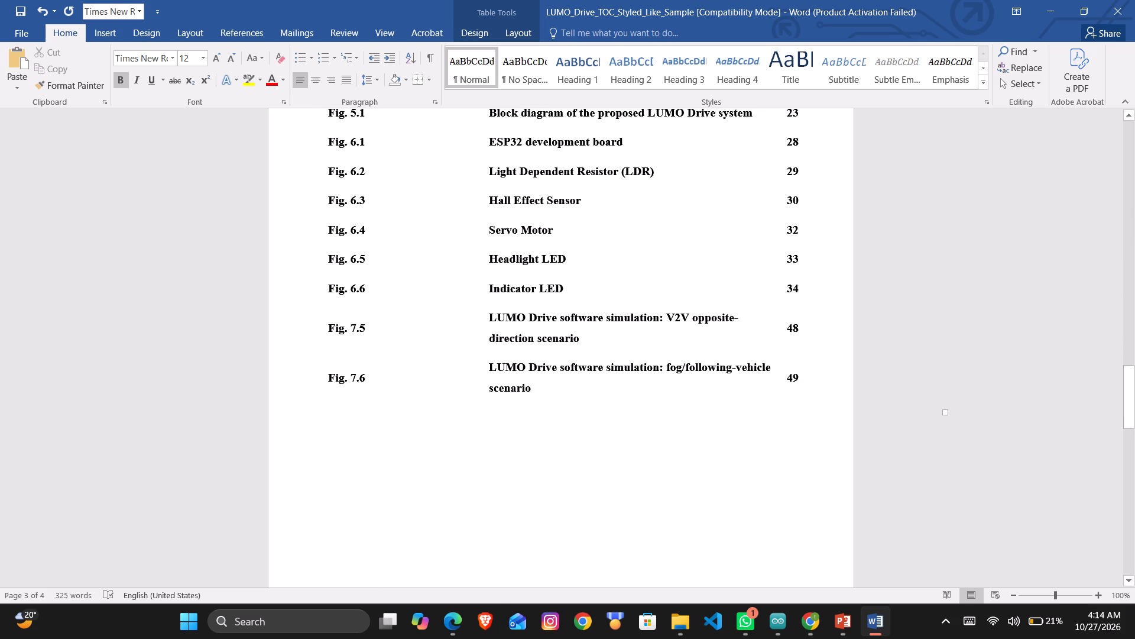
scroll(476, 211, down, 3)
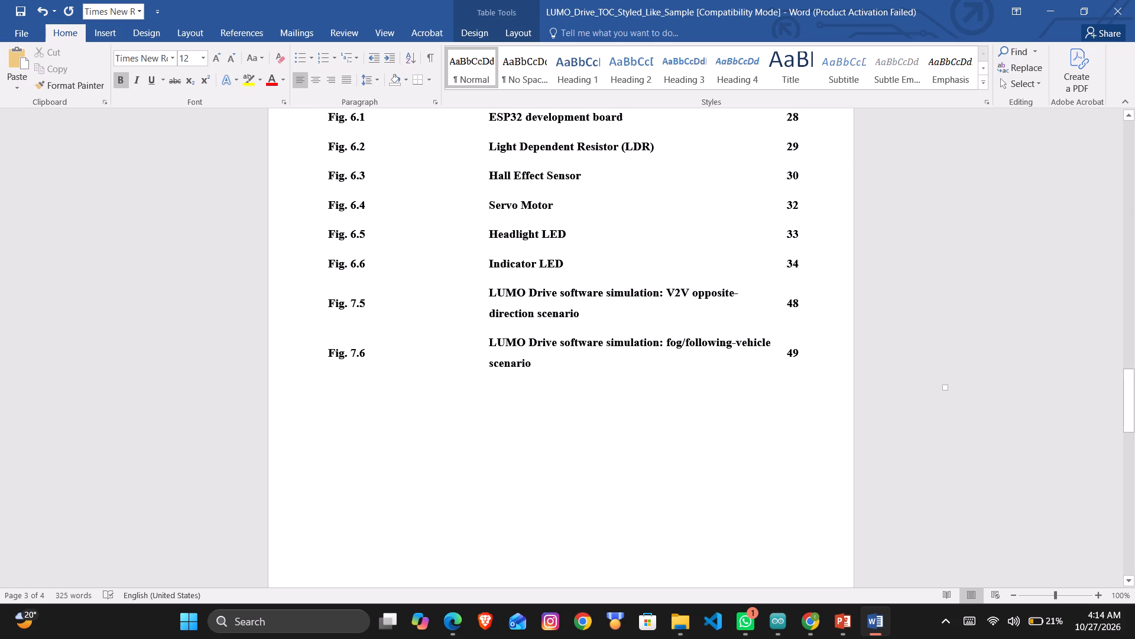
scroll(476, 211, down, 1)
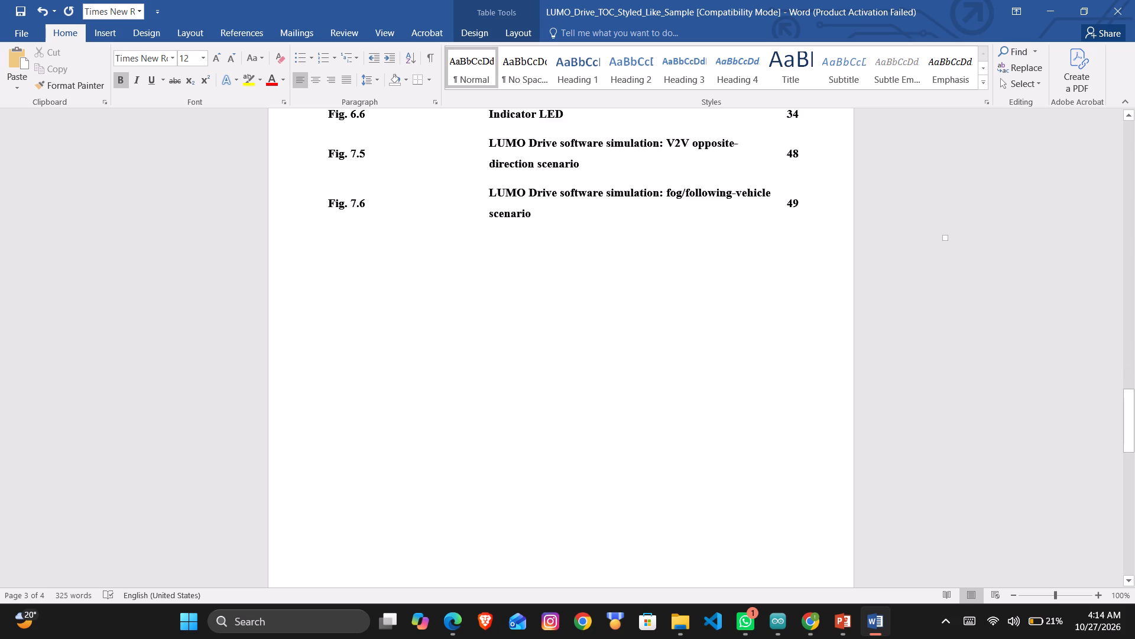
scroll(476, 211, down, 3)
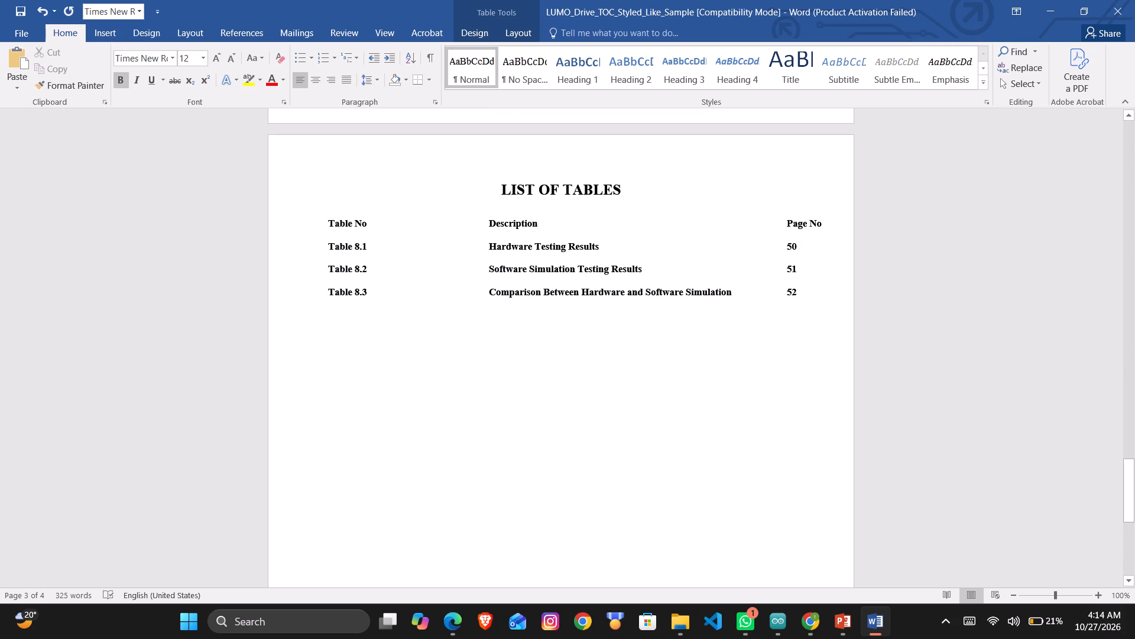
drag(502, 190, 640, 188)
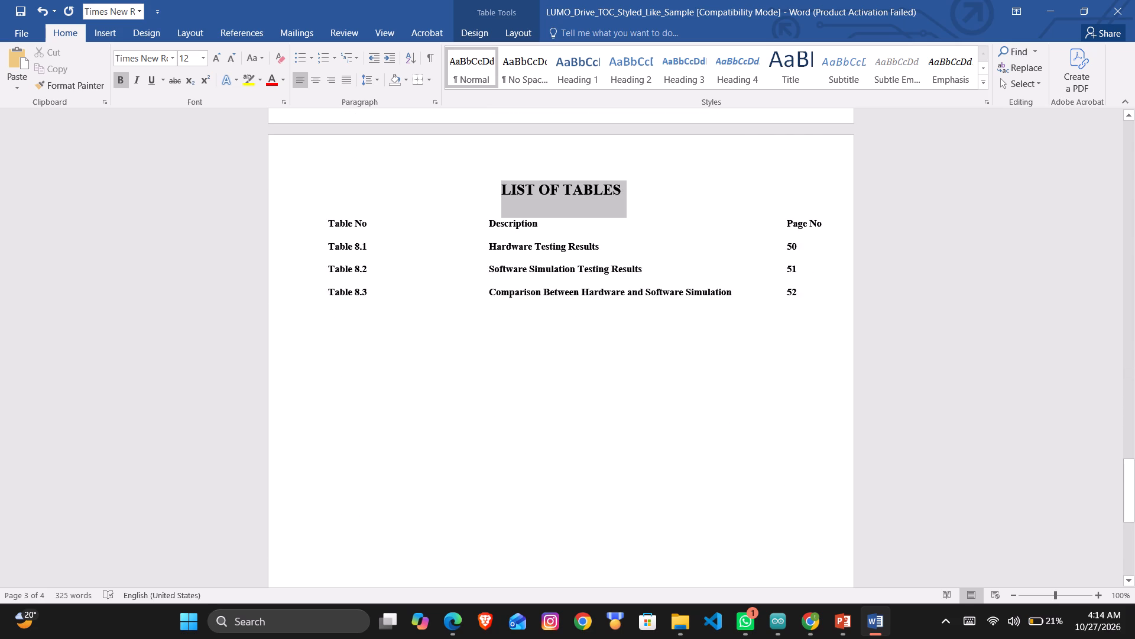
drag(640, 188, 641, 188)
click(478, 218)
click(382, 217)
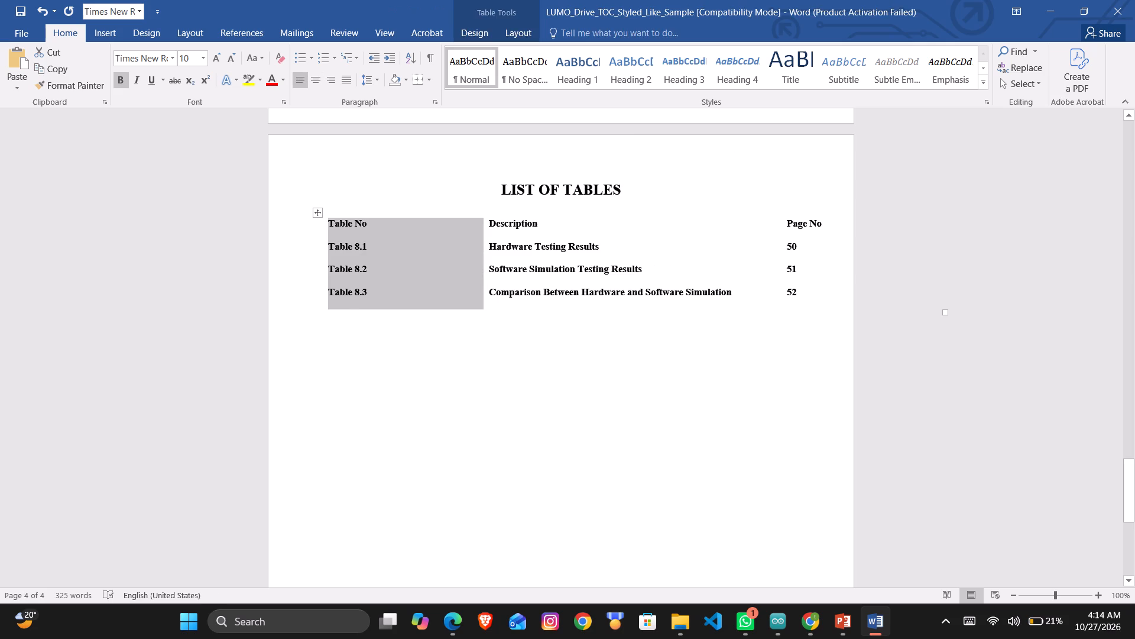
drag(329, 221, 582, 253)
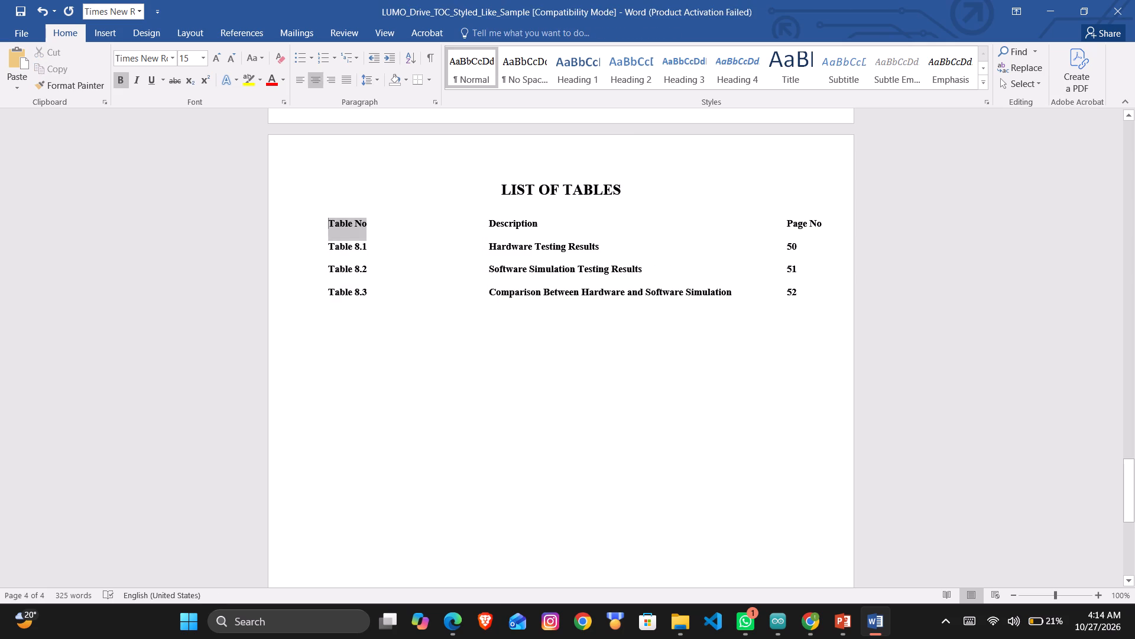
drag(582, 253, 831, 291)
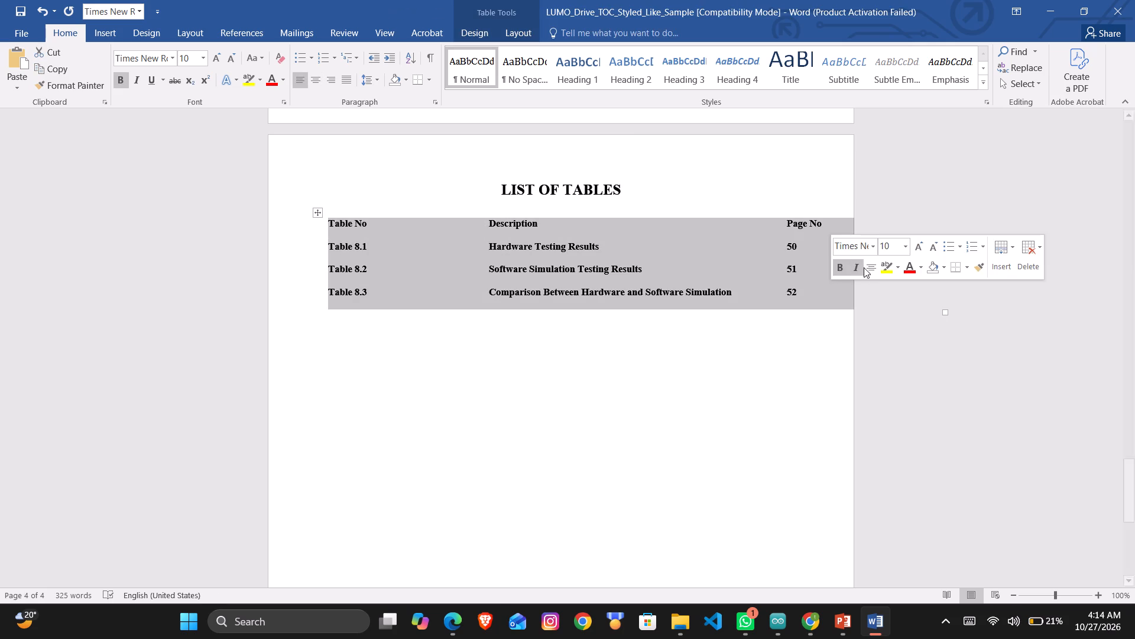
click(890, 250)
text(12)
key(Return)
click(806, 306)
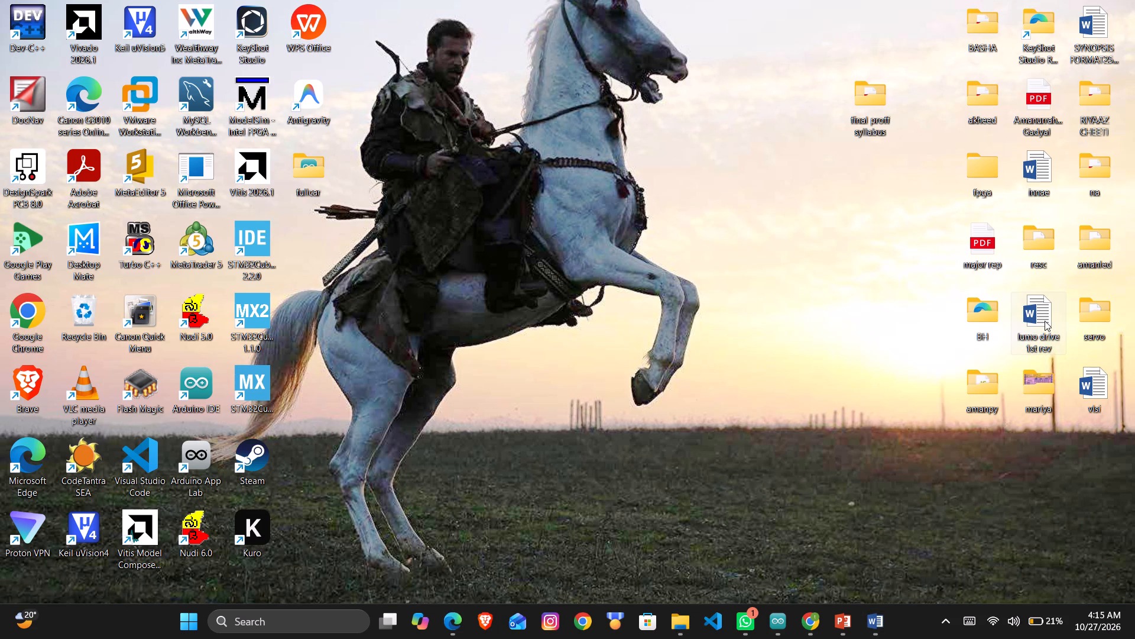
Open the "lumo drive 1st rev" Word document from the desktop.
double_click(1045, 321)
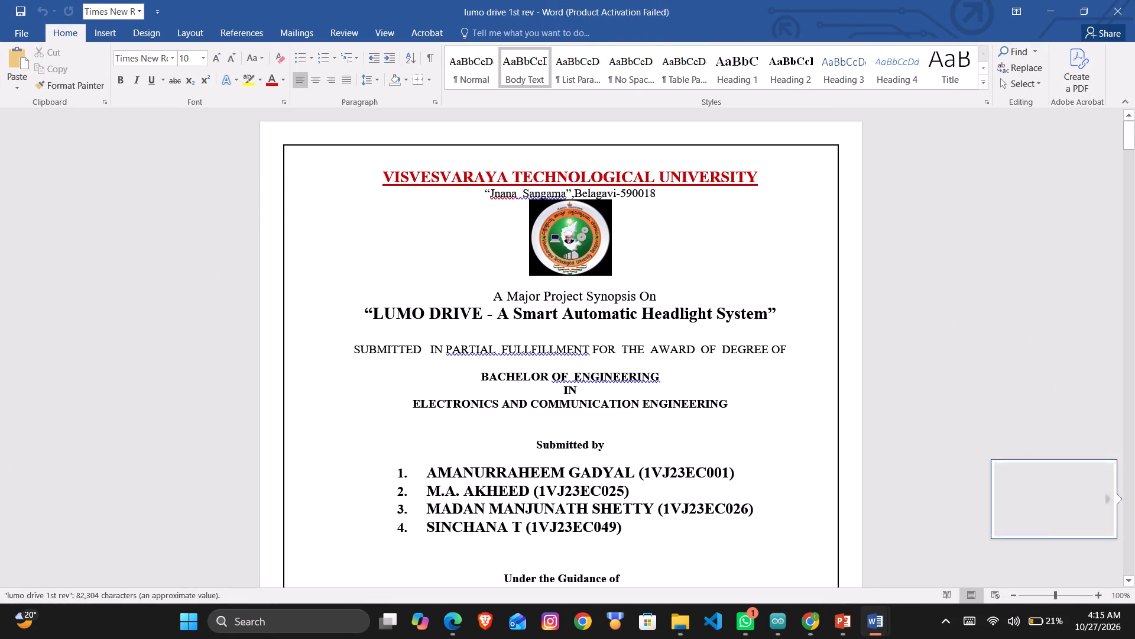
Look through the report for the Figure 5.1 block diagram in Chapter 5 and check which page it is on.
scroll(881, 328, down, 11)
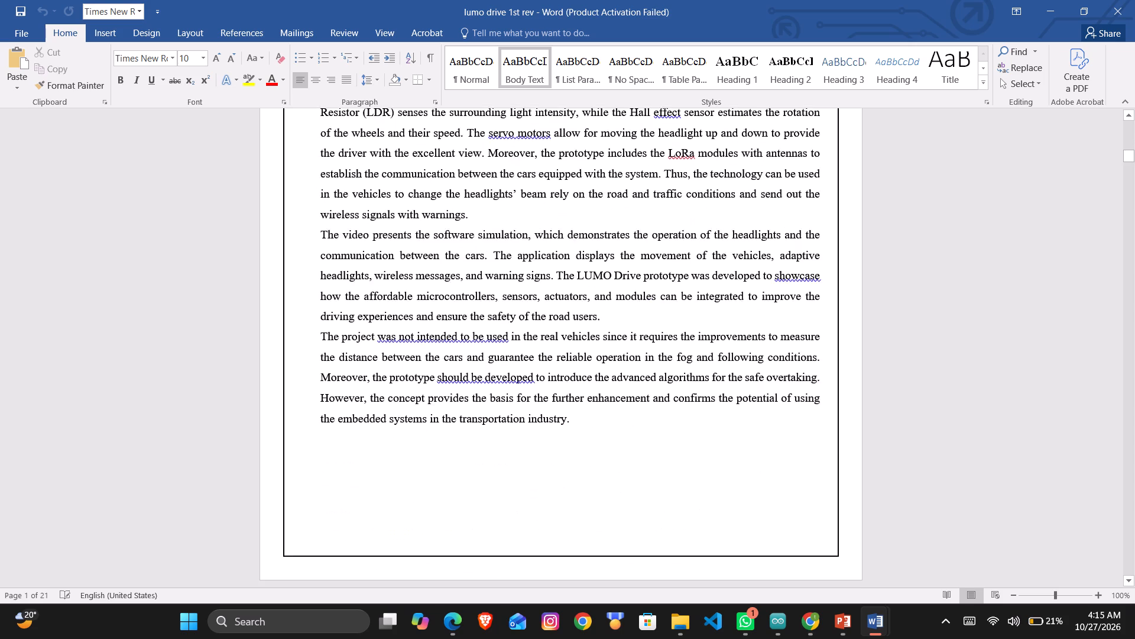
scroll(881, 328, down, 16)
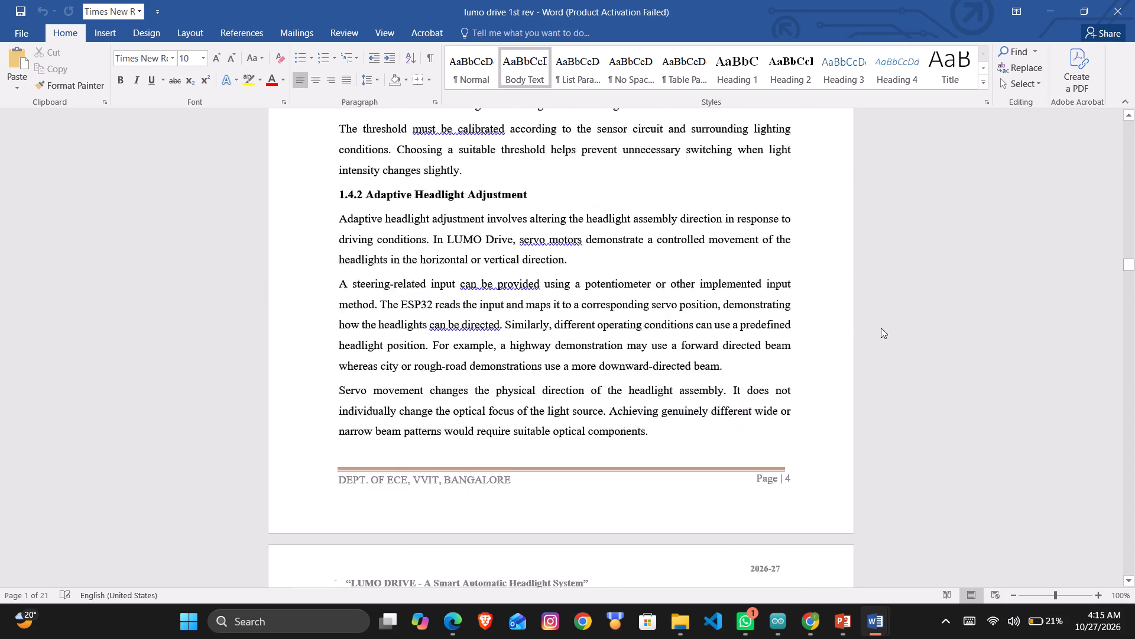
scroll(881, 328, down, 11)
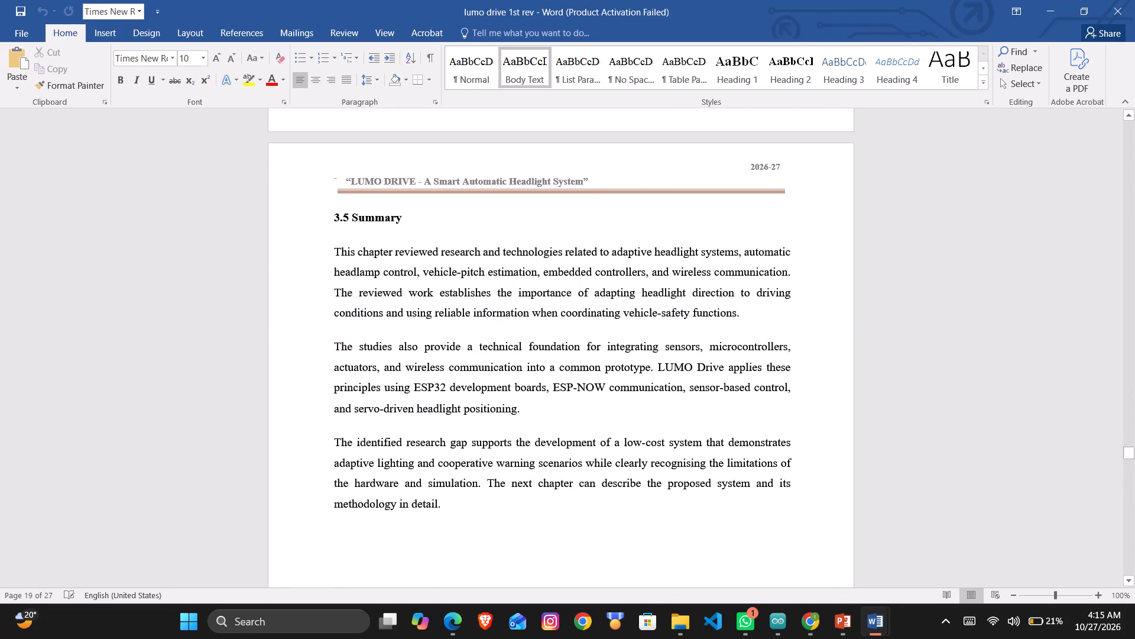
scroll(881, 328, down, 5)
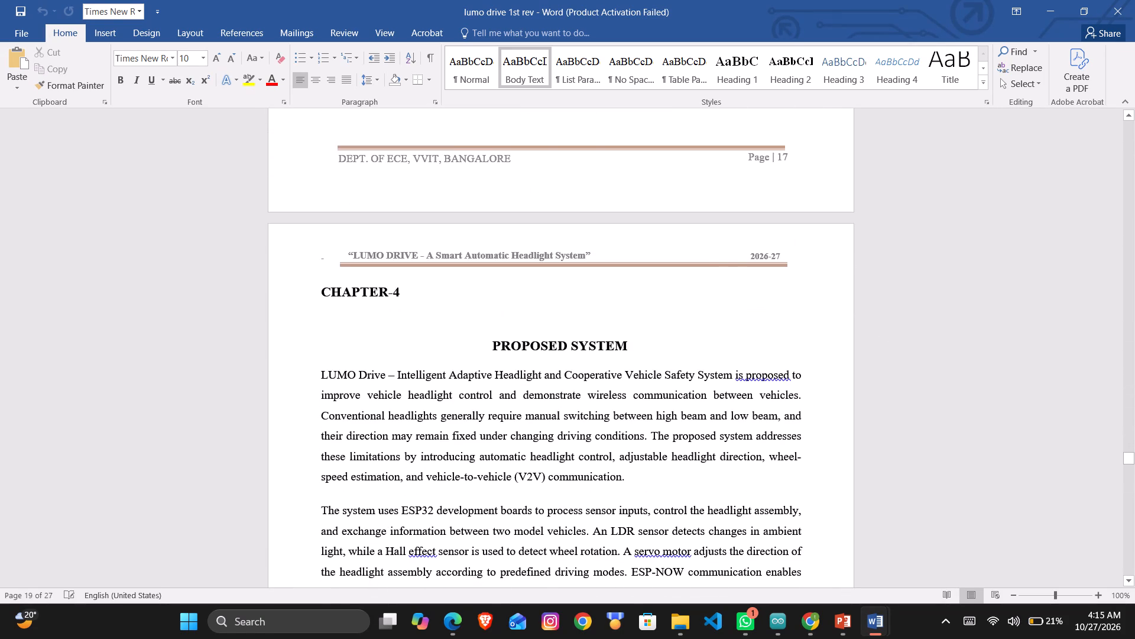
scroll(881, 328, down, 8)
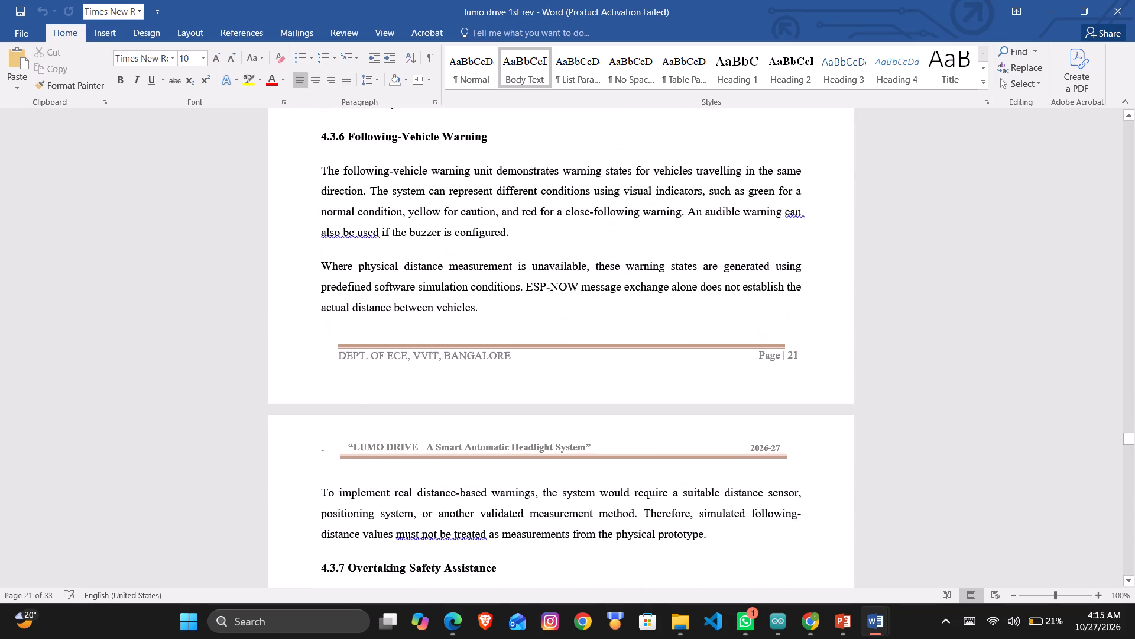
scroll(881, 328, down, 3)
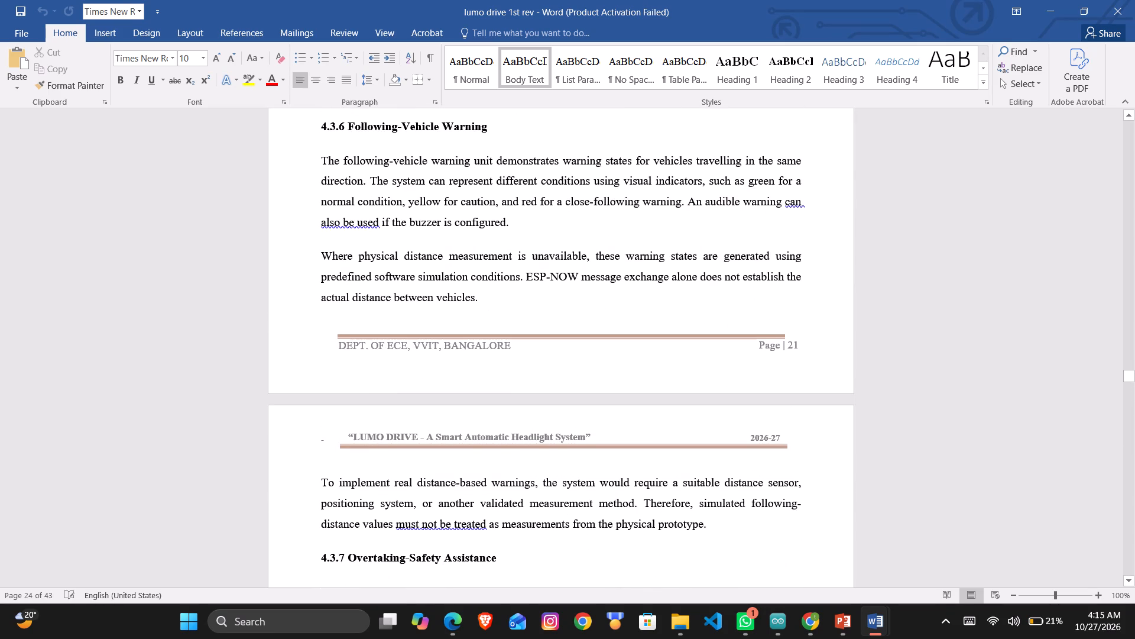
scroll(881, 328, down, 2)
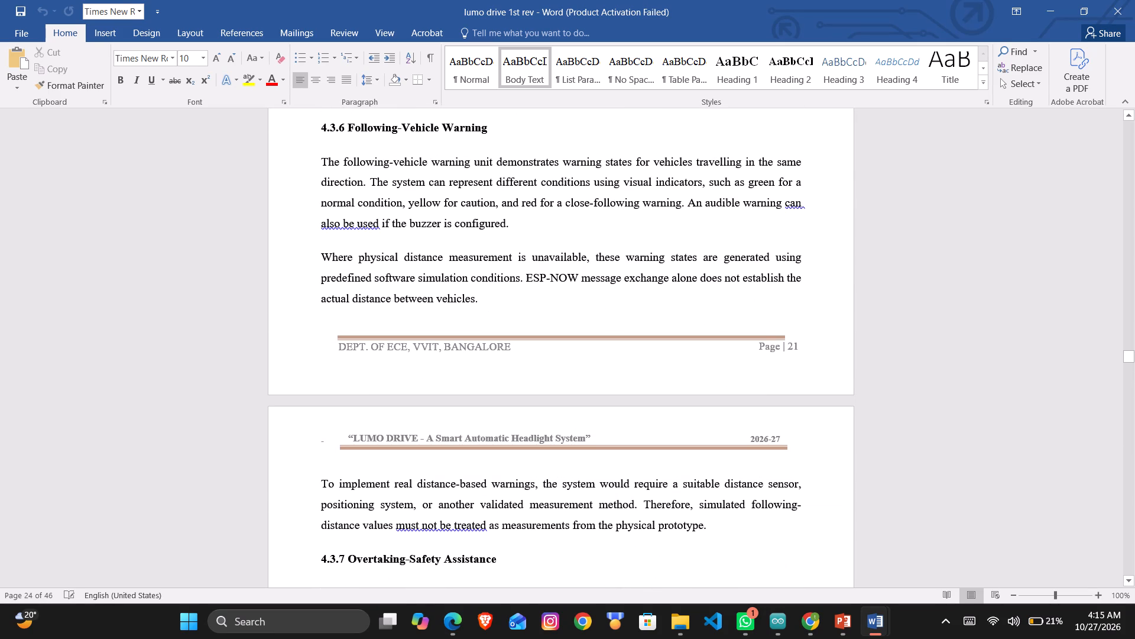
scroll(881, 328, down, 3)
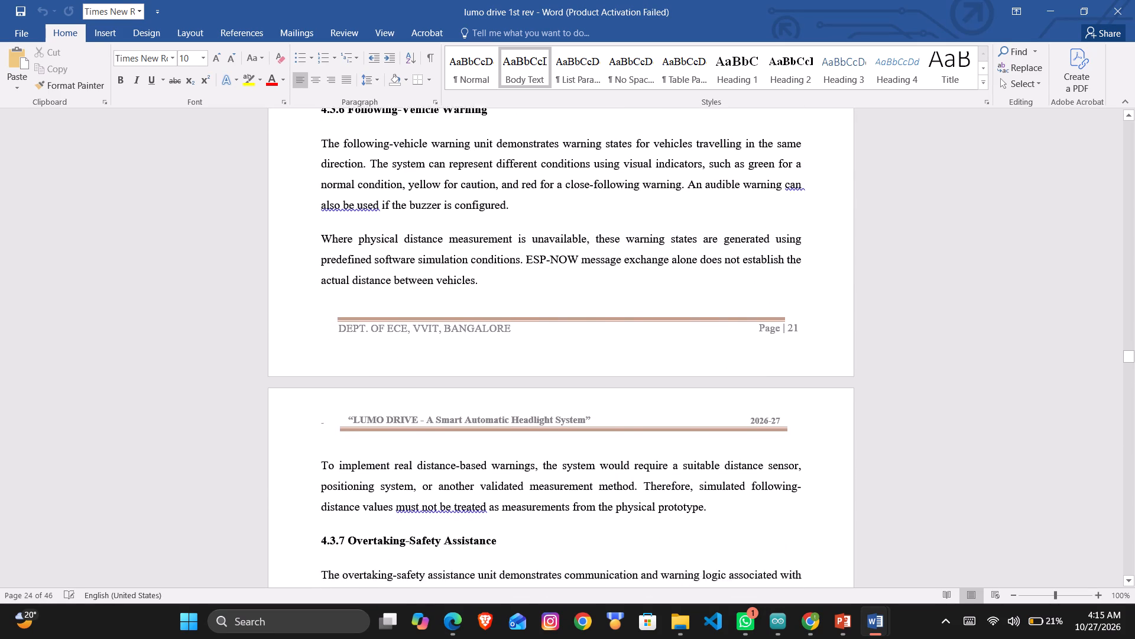
scroll(881, 328, down, 2)
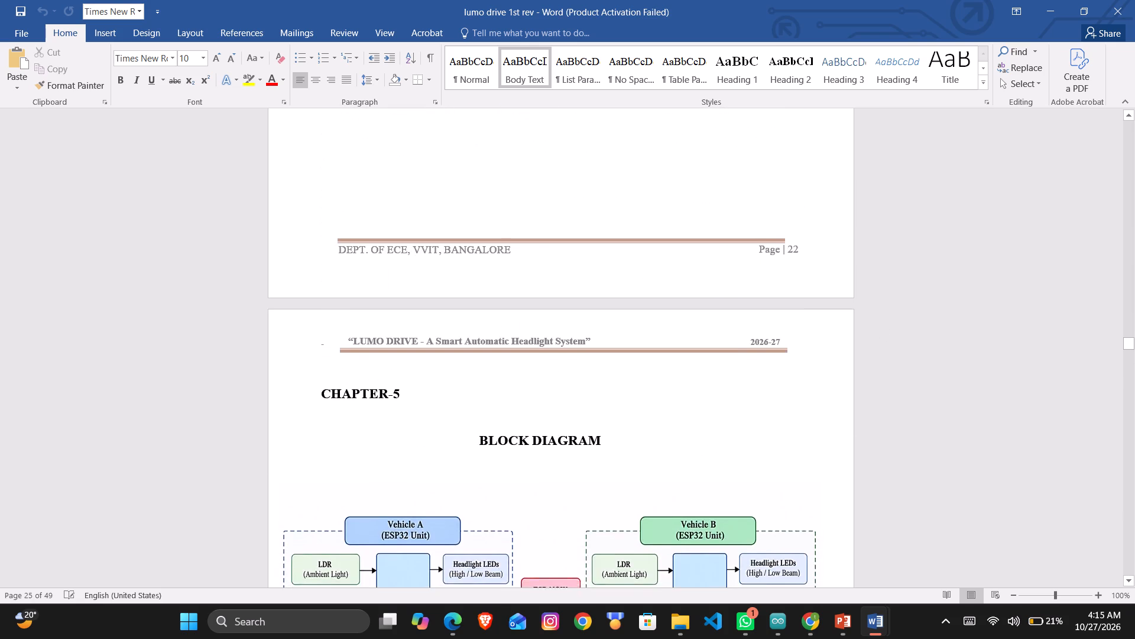
scroll(881, 328, down, 2)
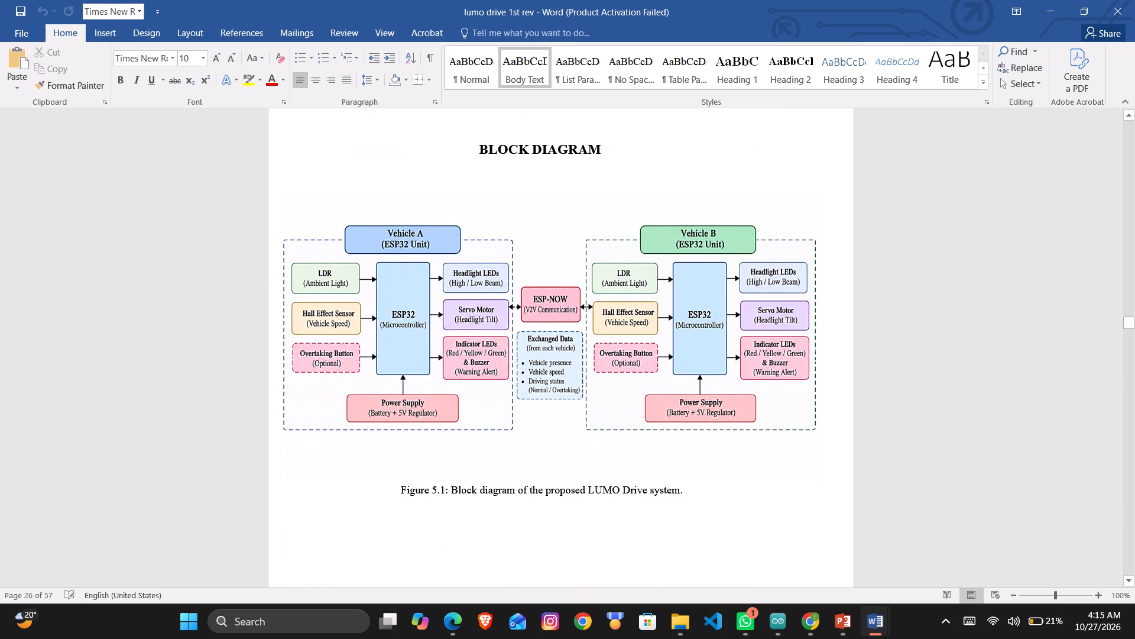
scroll(881, 328, down, 7)
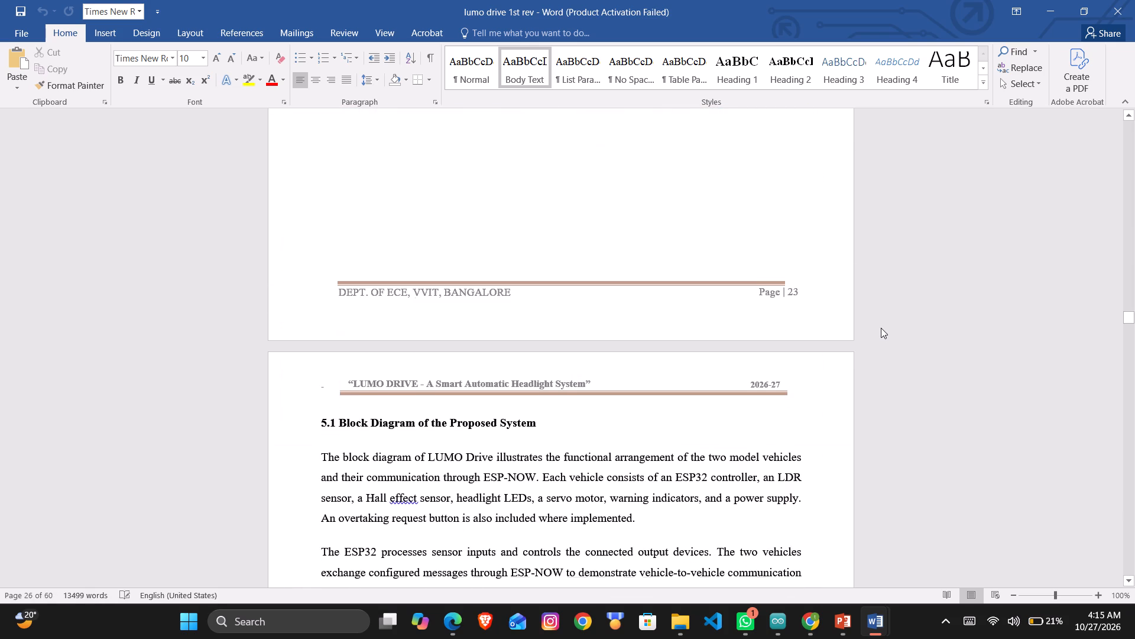
scroll(881, 328, down, 6)
scroll(881, 328, up, 2)
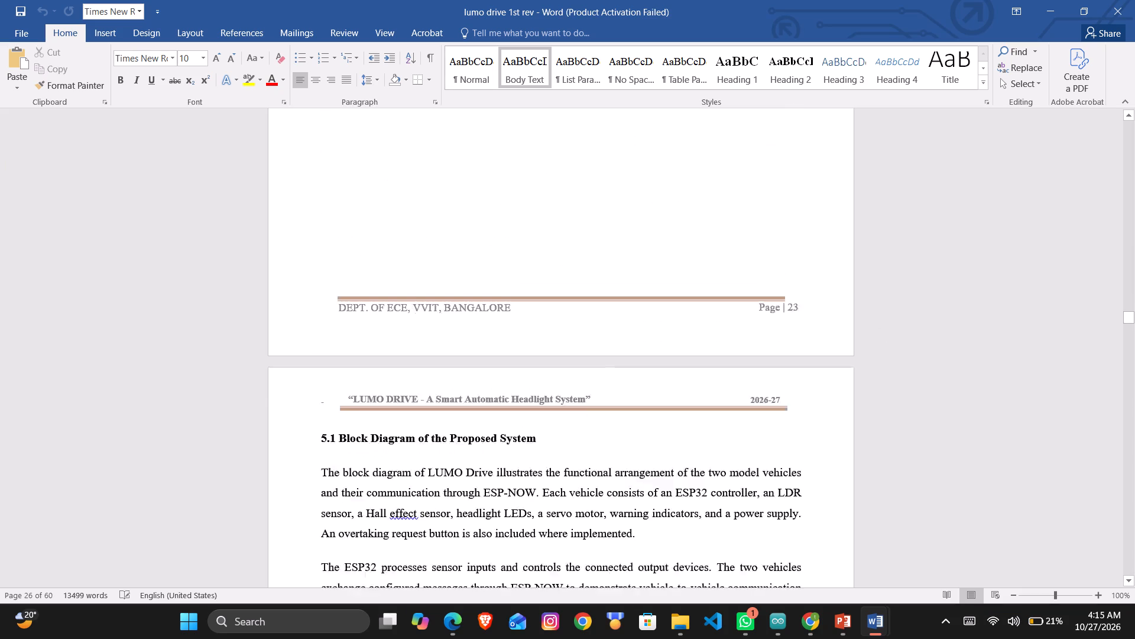
scroll(881, 328, up, 2)
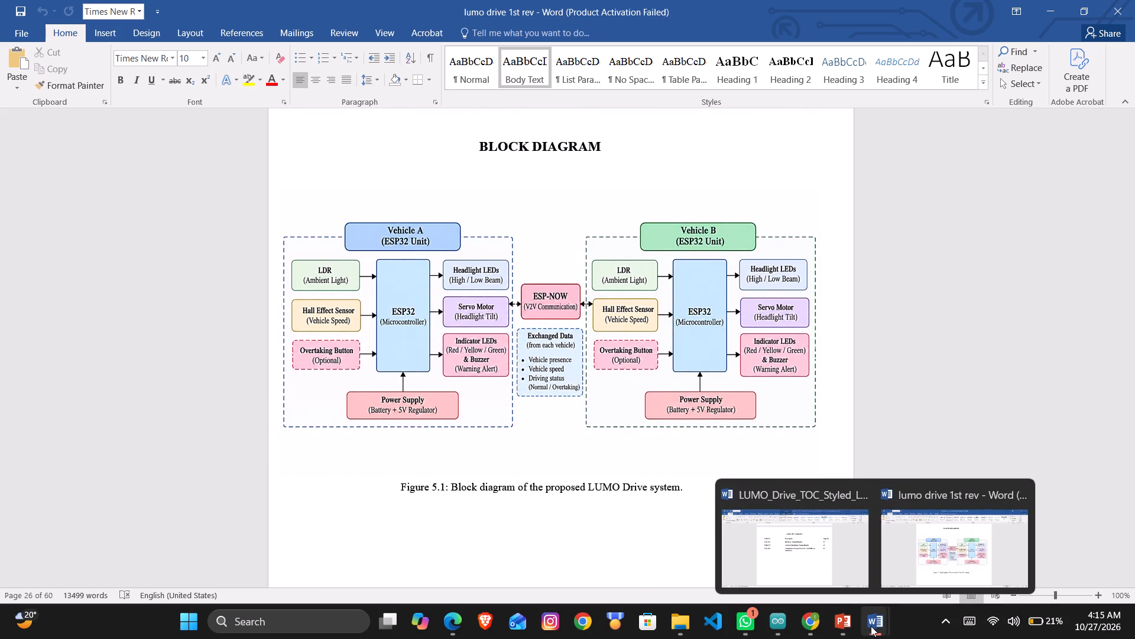
Switch back to the LUMO_Drive_TOC_Styled_Like_Sample document and check the Fig. 5.1 page number in the LIST OF FIGURES.
click(841, 582)
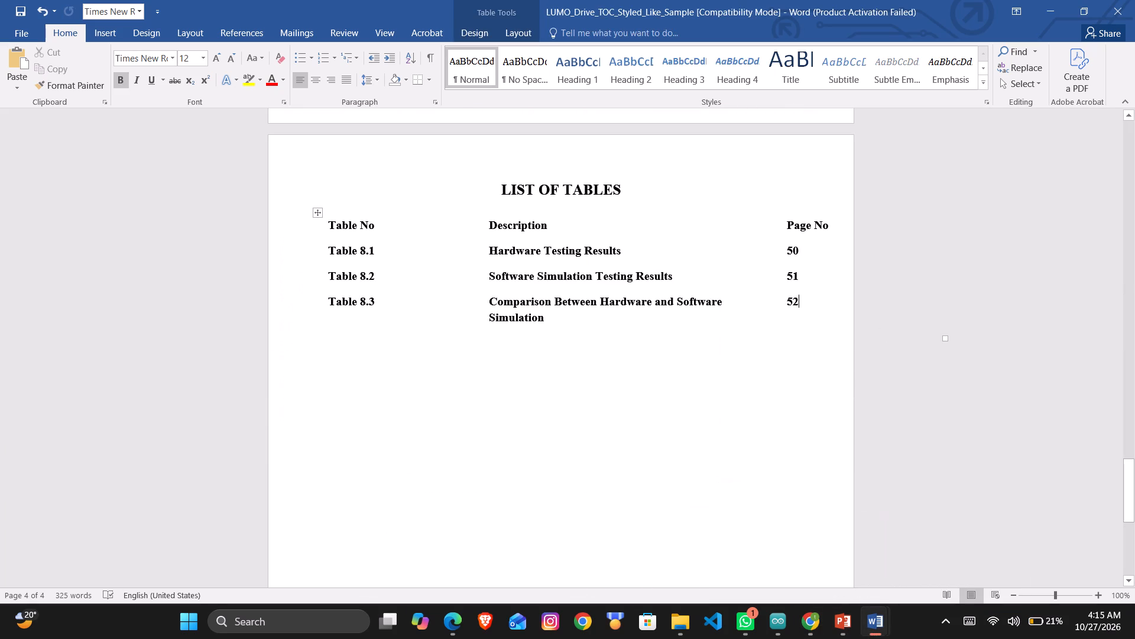
scroll(719, 490, up, 3)
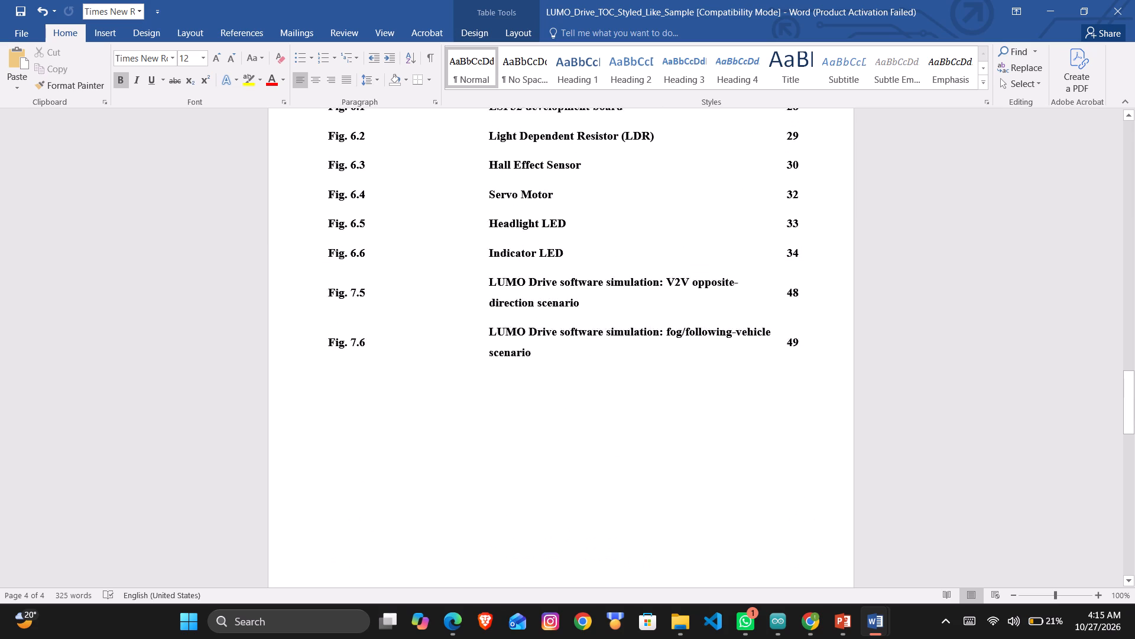
scroll(719, 490, up, 2)
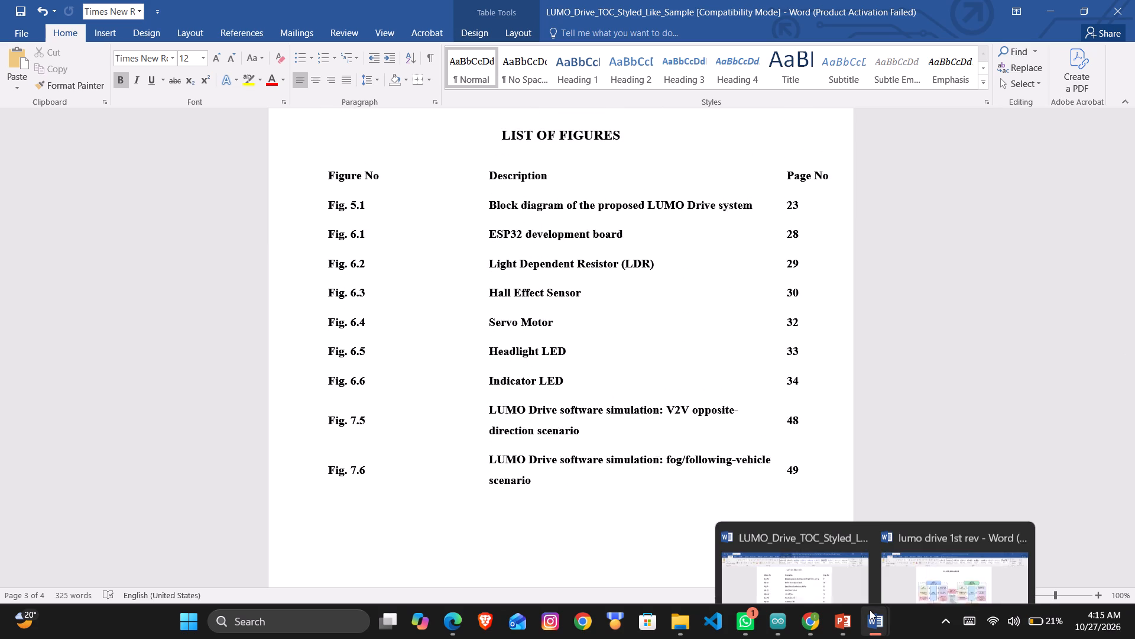
Return to the "lumo drive 1st rev" report and find the Fig 6.1 ESP32 figure to check its page number.
click(915, 558)
scroll(819, 477, down, 3)
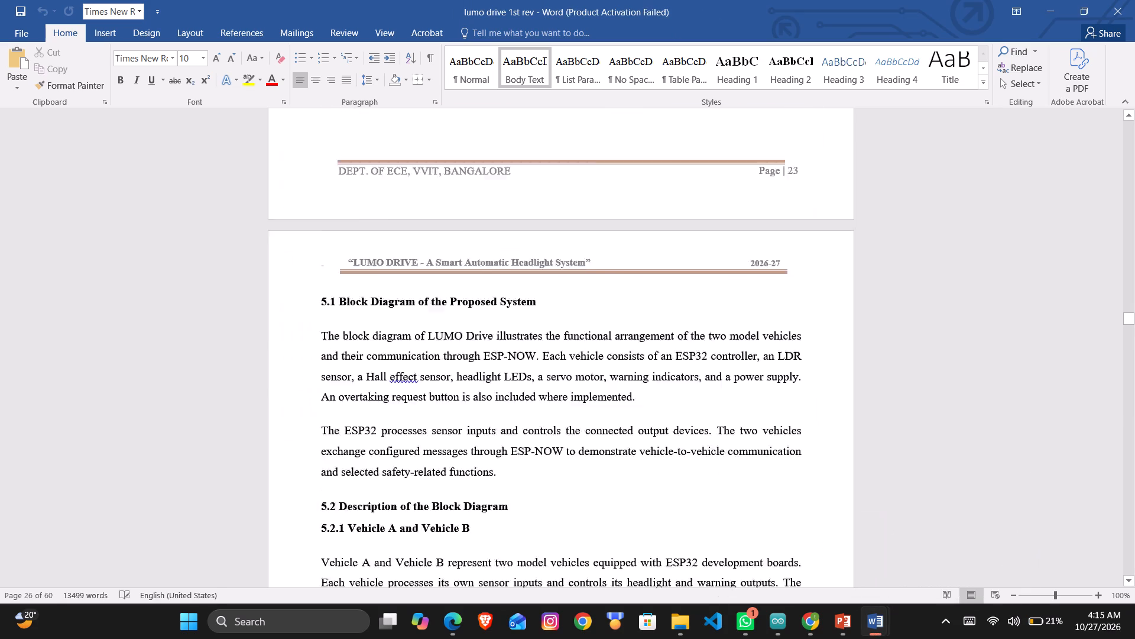
scroll(819, 477, down, 10)
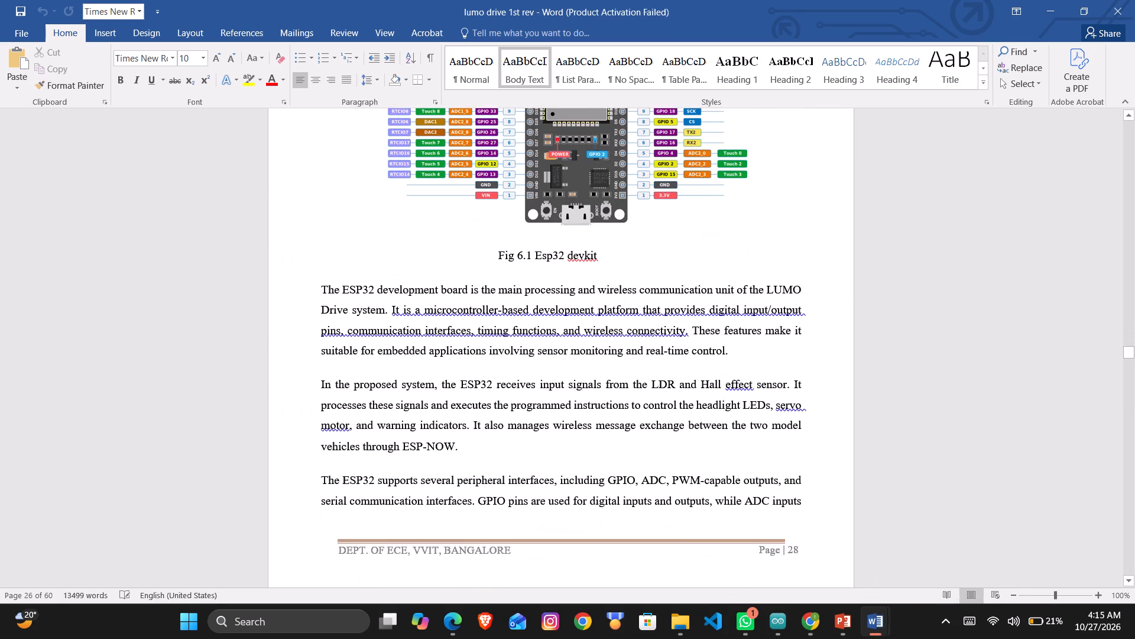
Look through Chapters 6 and 7 of the "lumo drive 1st rev" report to check the figure captions and their page numbers.
scroll(819, 477, down, 19)
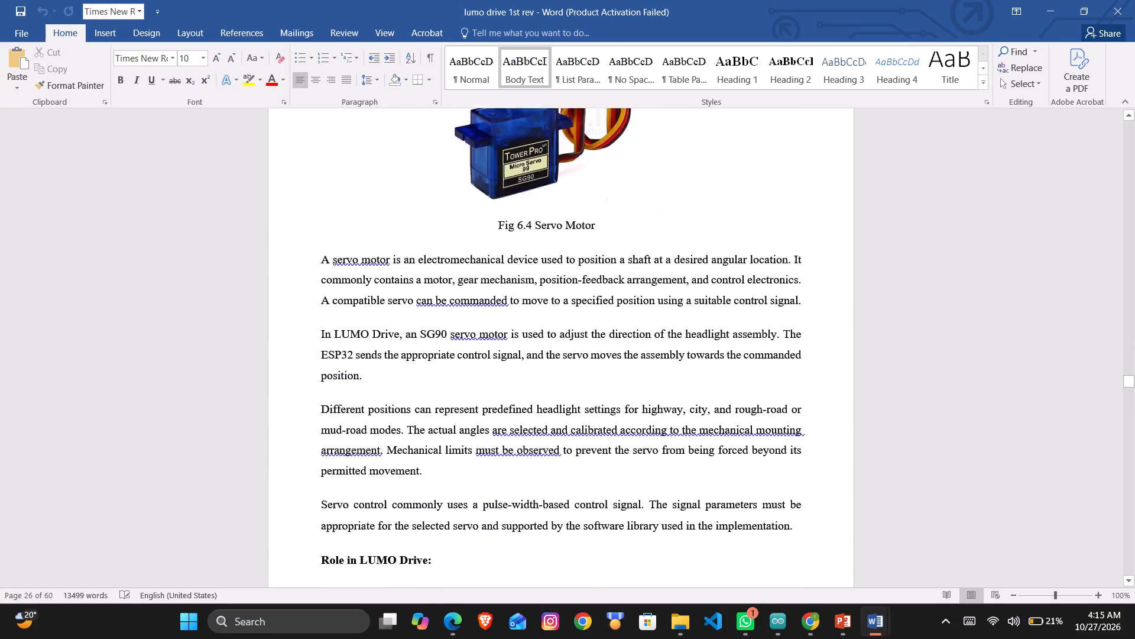
scroll(819, 477, down, 20)
scroll(819, 477, down, 20)
scroll(819, 477, down, 20)
scroll(819, 477, up, 1)
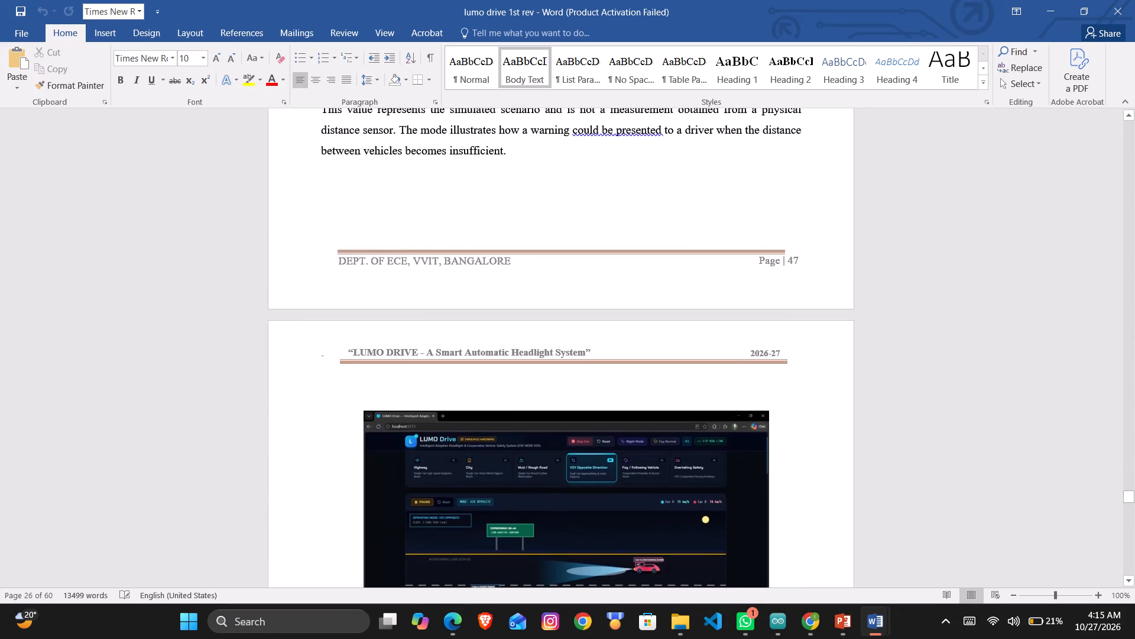
scroll(819, 477, up, 4)
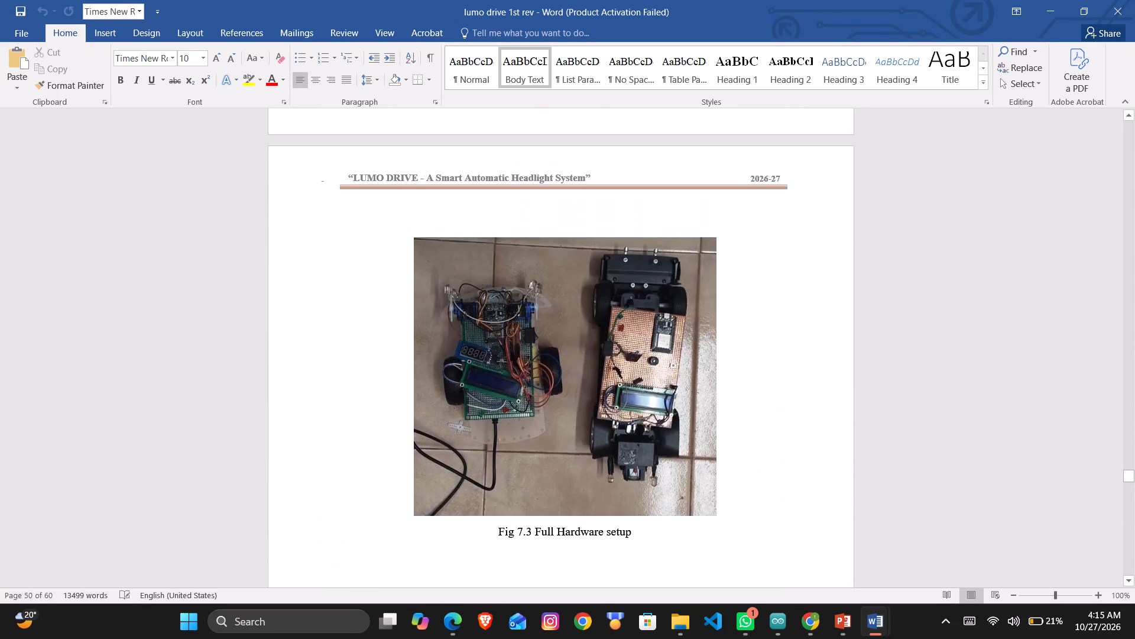
scroll(819, 477, up, 4)
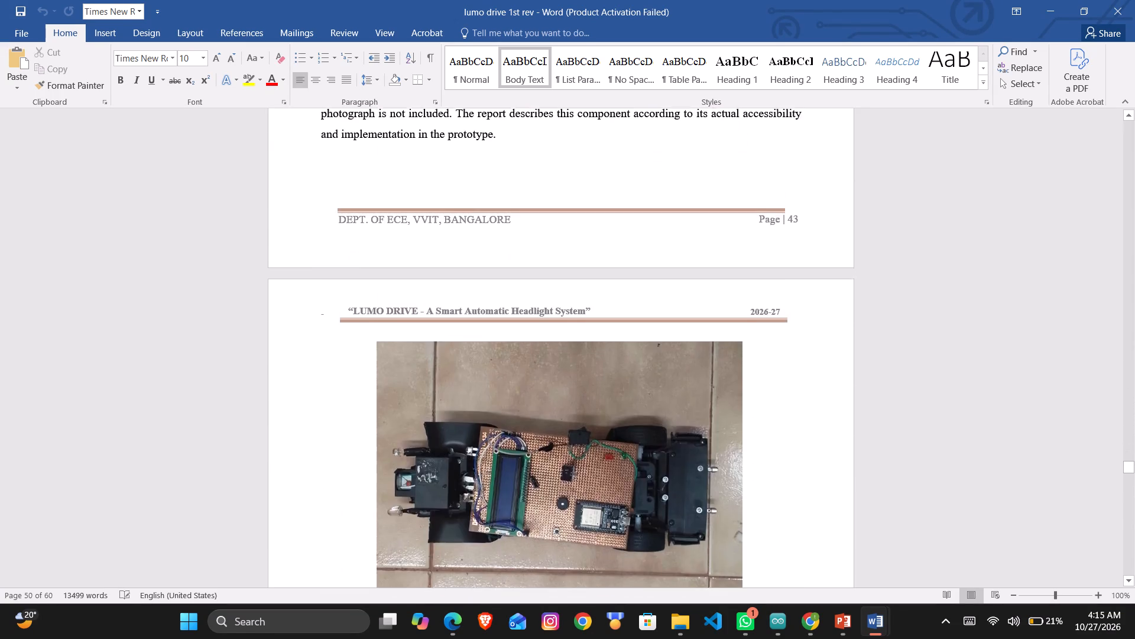
scroll(819, 477, up, 4)
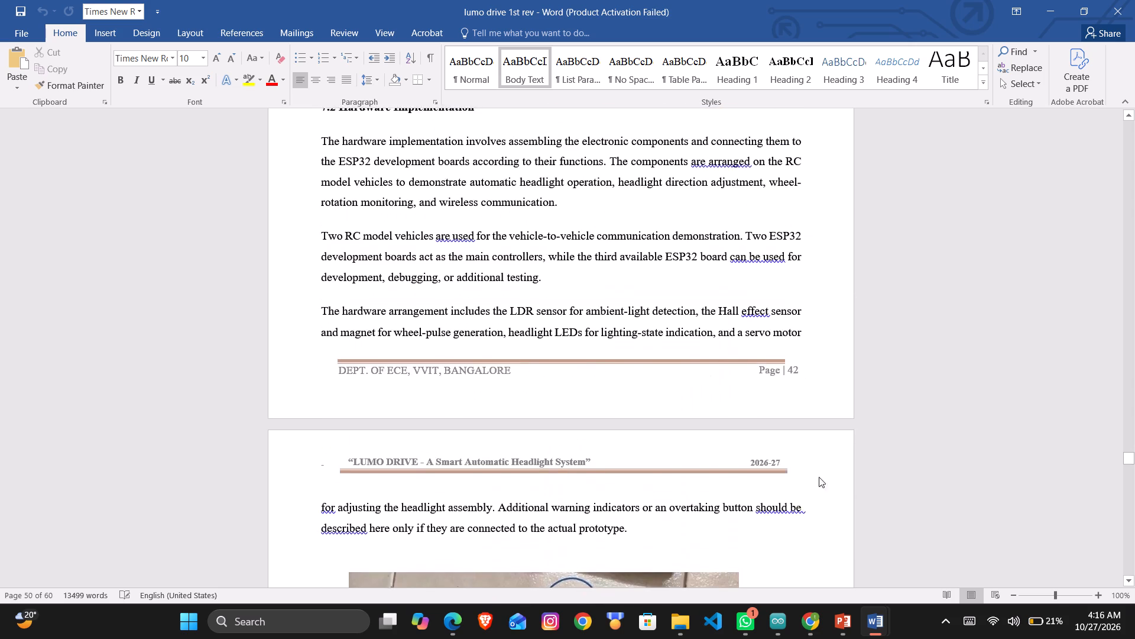
scroll(819, 477, up, 4)
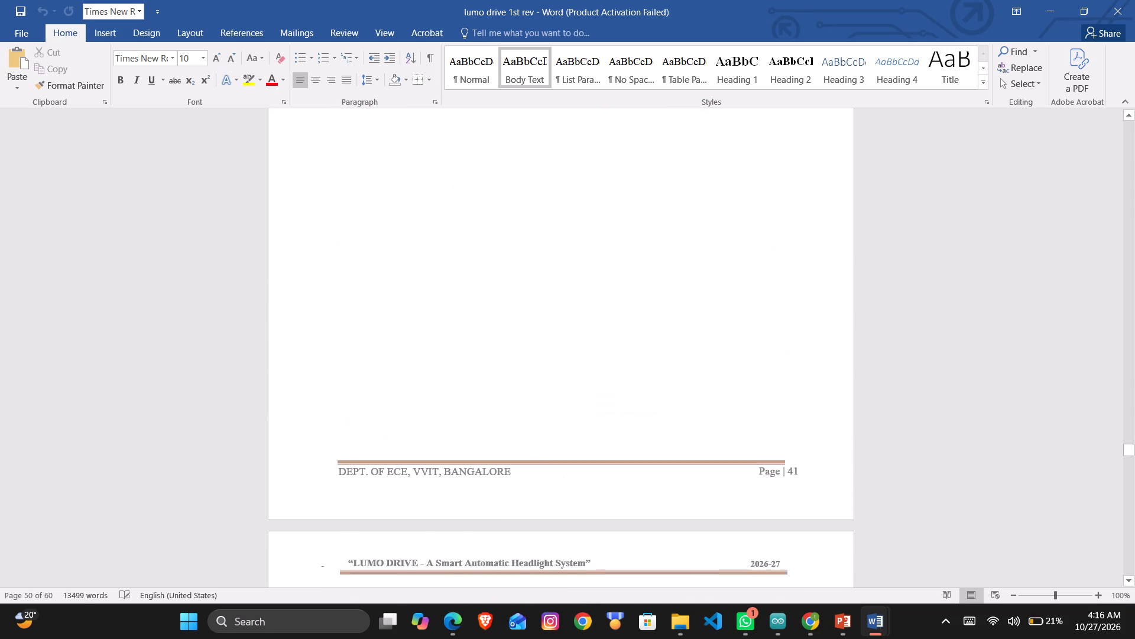
scroll(819, 477, up, 4)
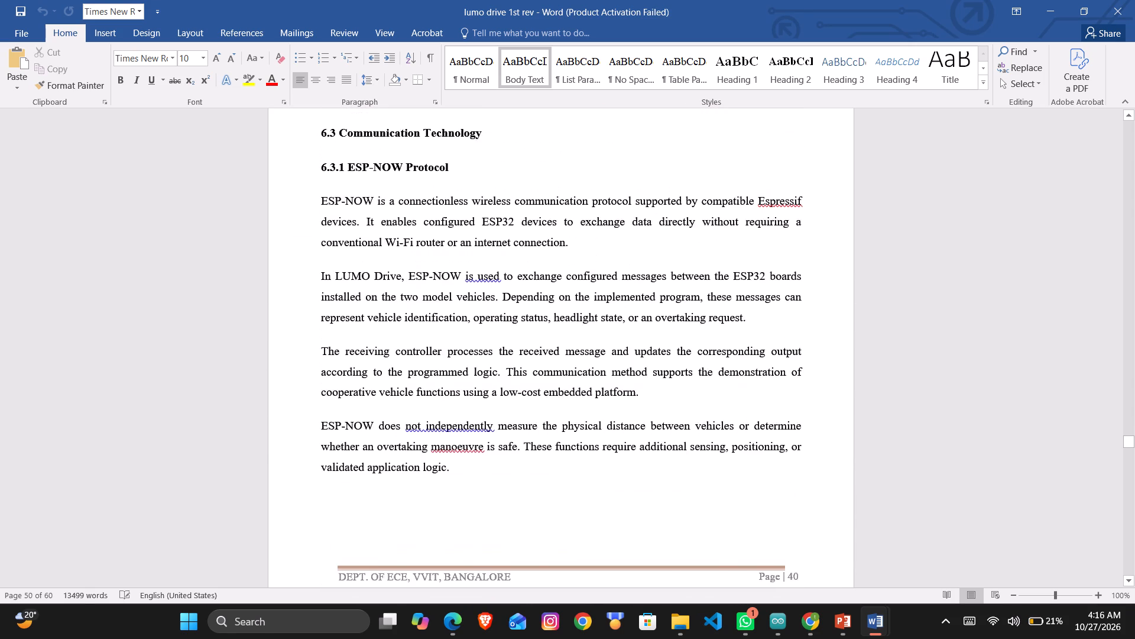
scroll(819, 477, up, 4)
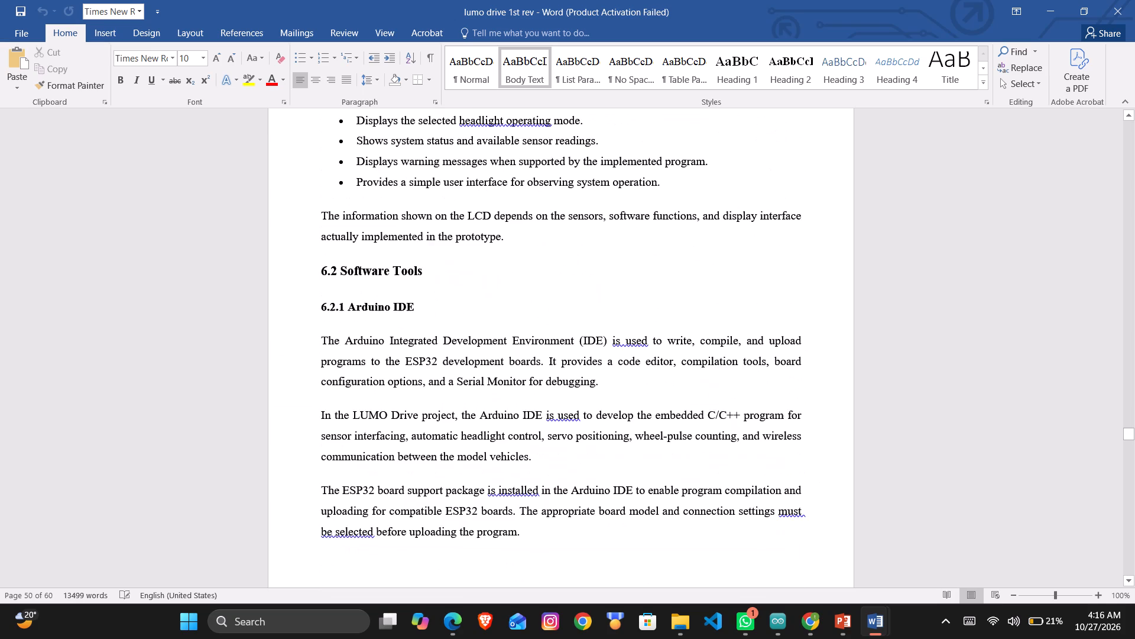
scroll(819, 477, up, 4)
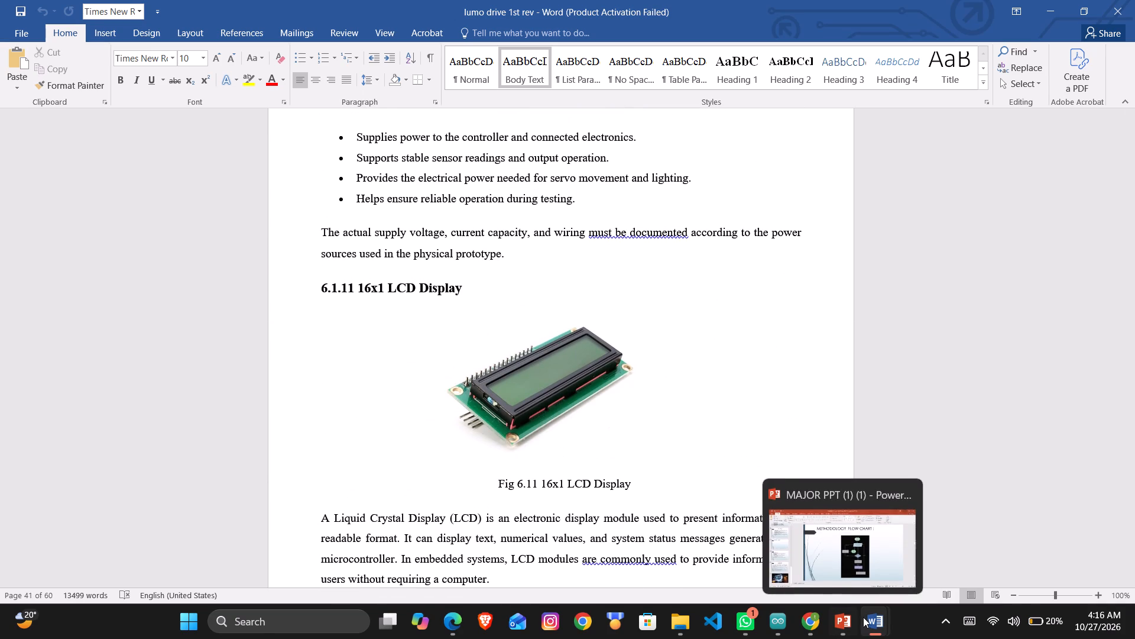
Switch back to the LUMO_Drive_TOC_Styled_Like_Sample document to compare its LIST OF FIGURES with the report's figures.
click(821, 546)
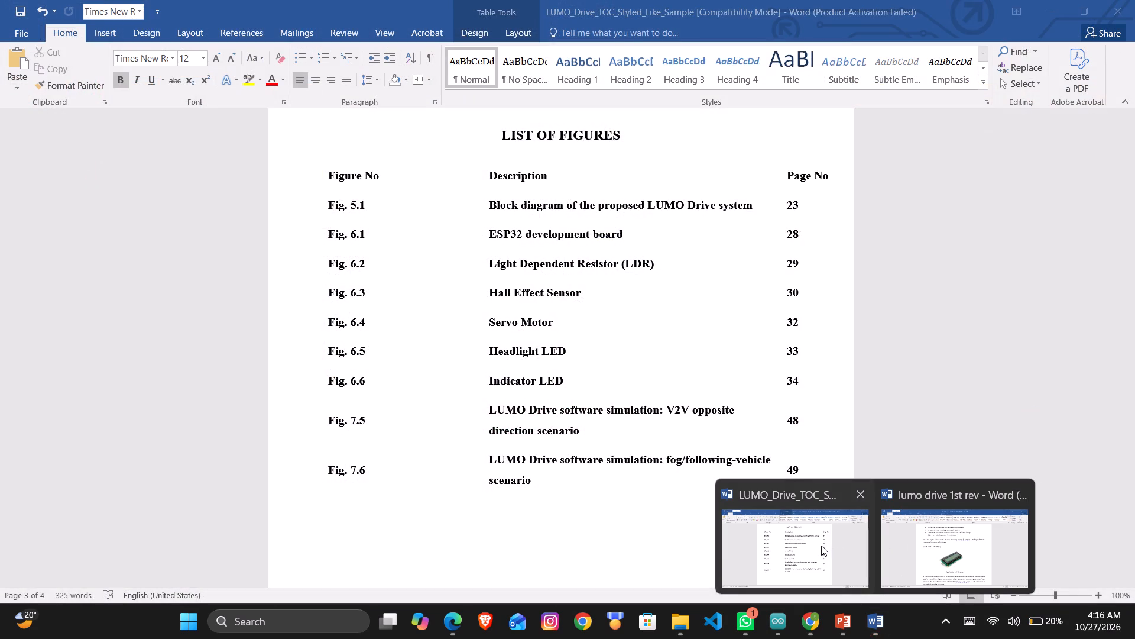
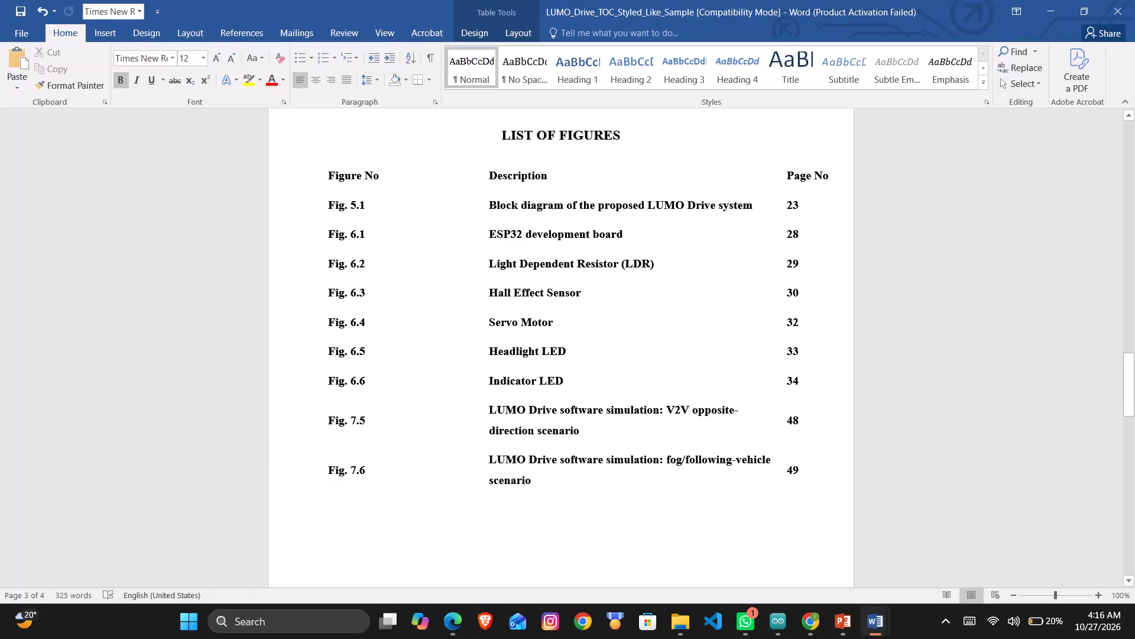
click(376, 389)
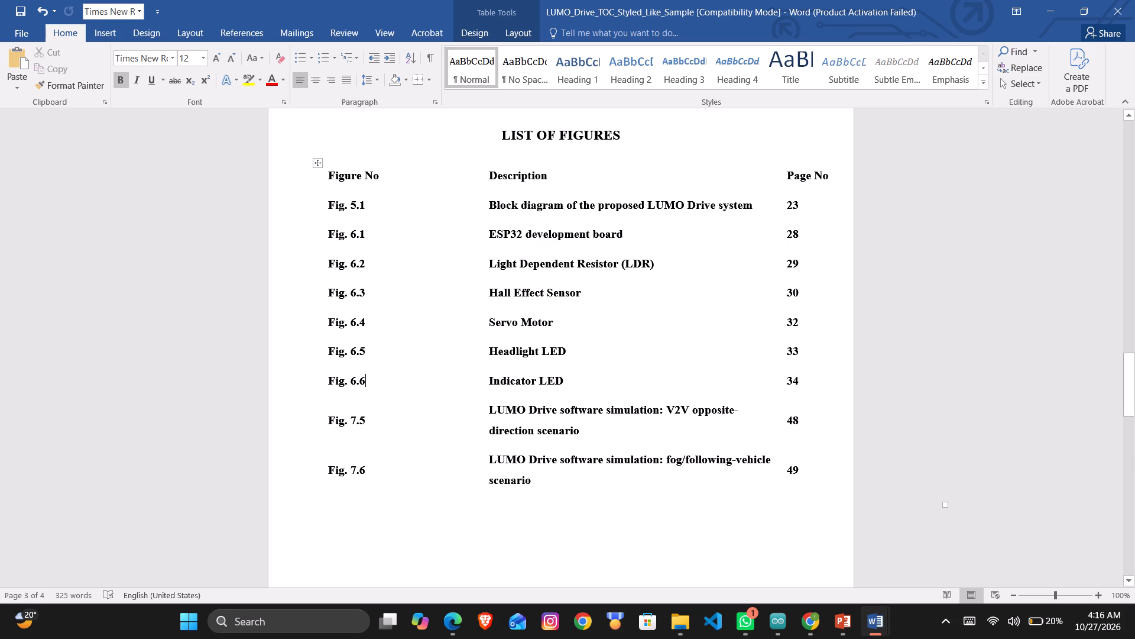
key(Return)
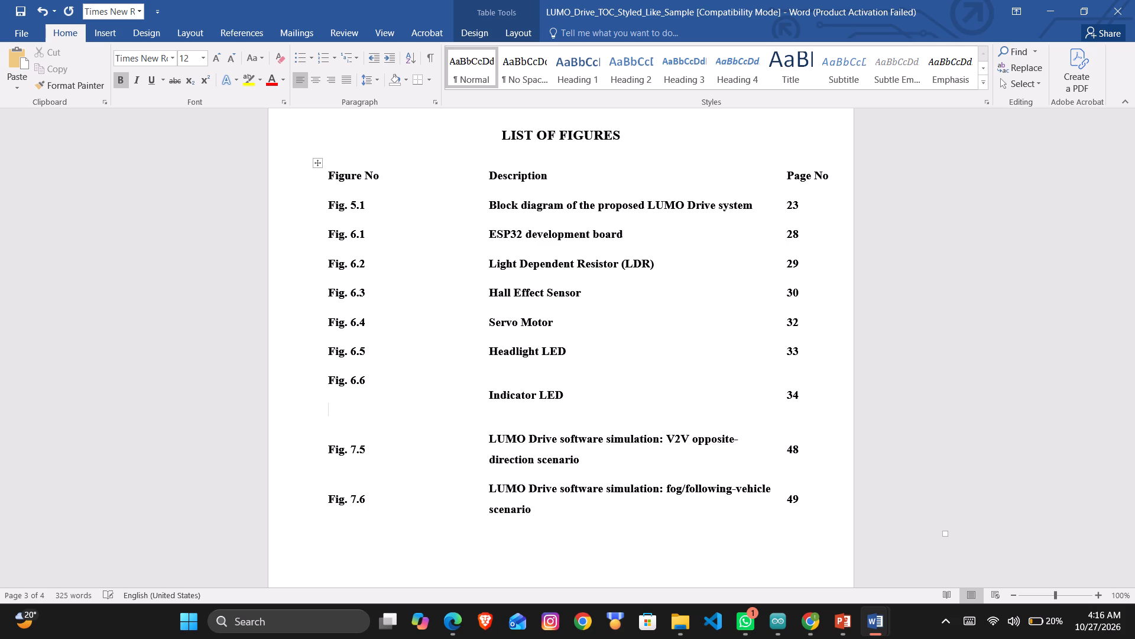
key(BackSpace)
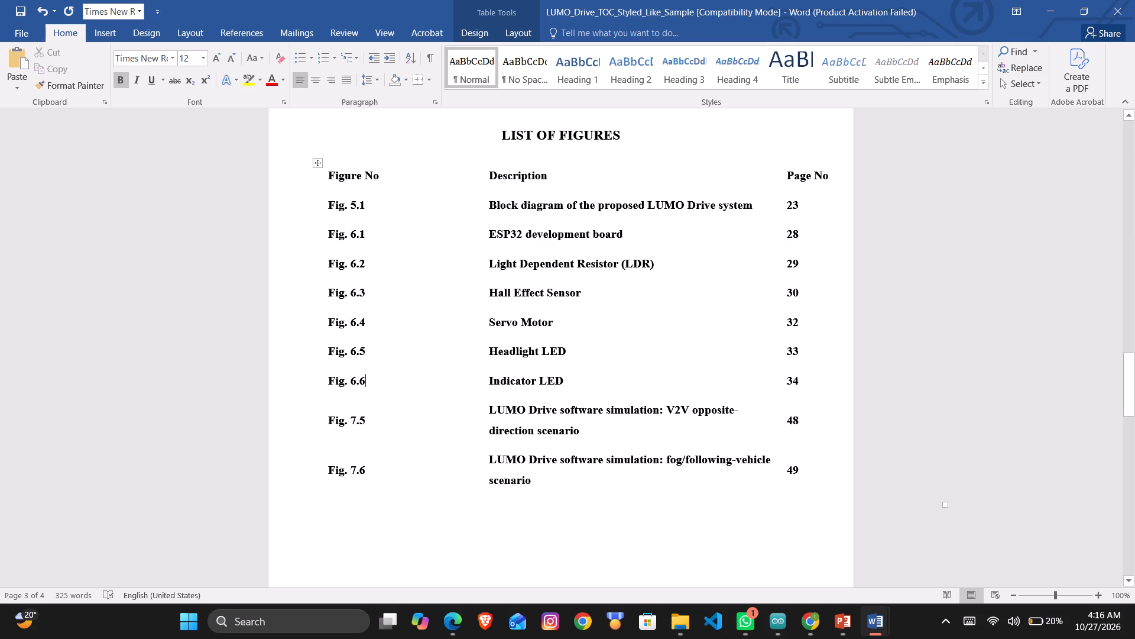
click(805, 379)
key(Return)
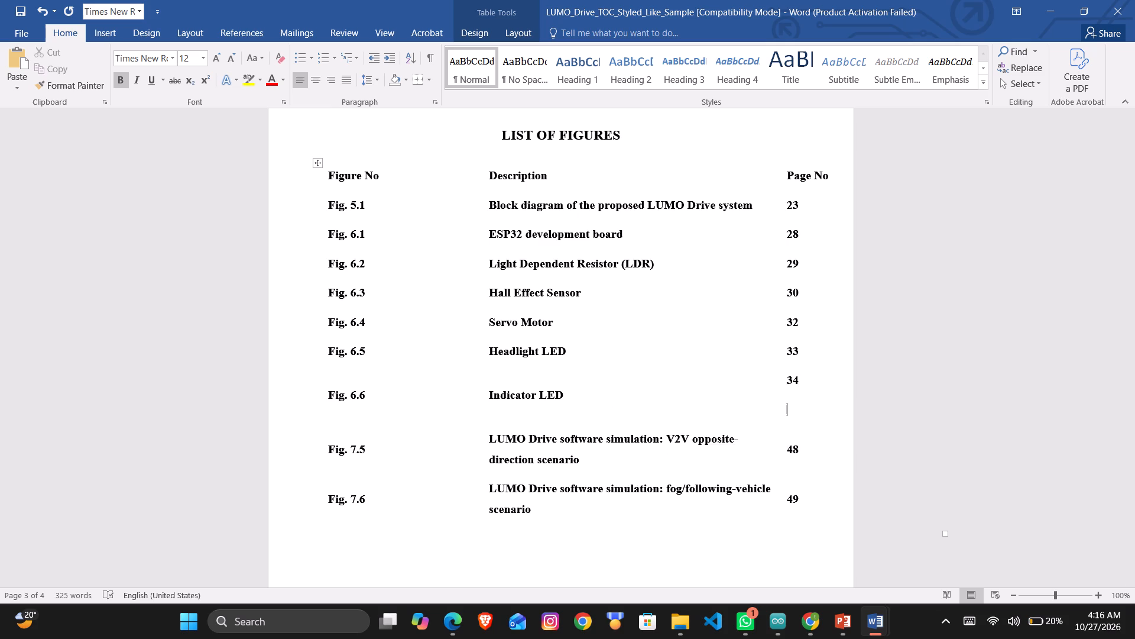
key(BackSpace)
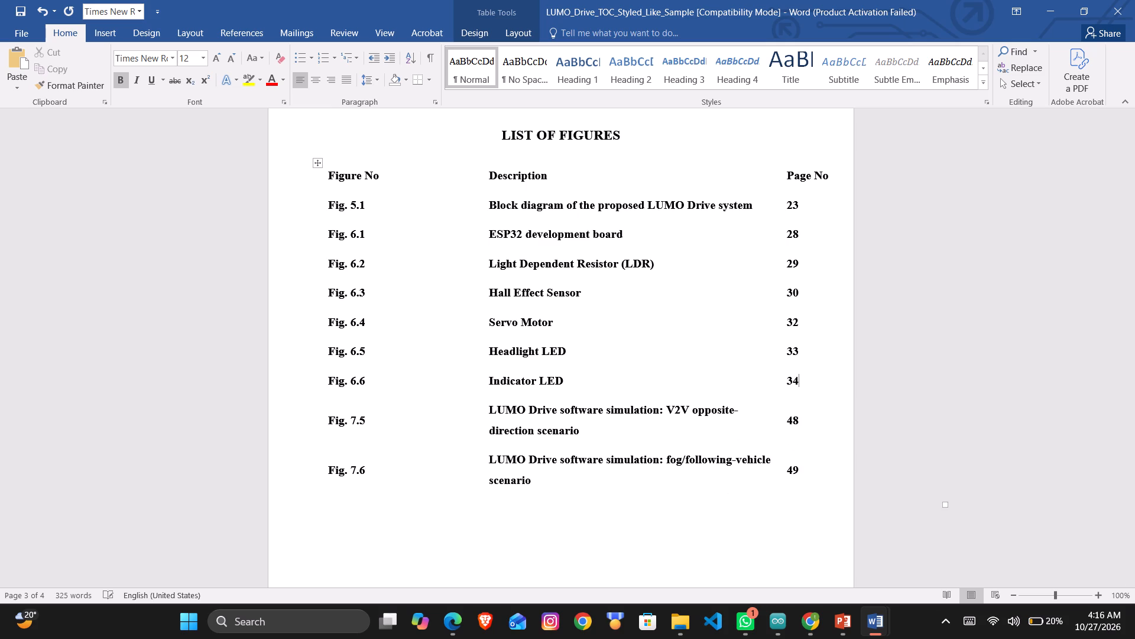
Add a Fig. 6.7 line below Fig. 6.6 in the Figure No column of the LIST OF FIGURES.
click(366, 383)
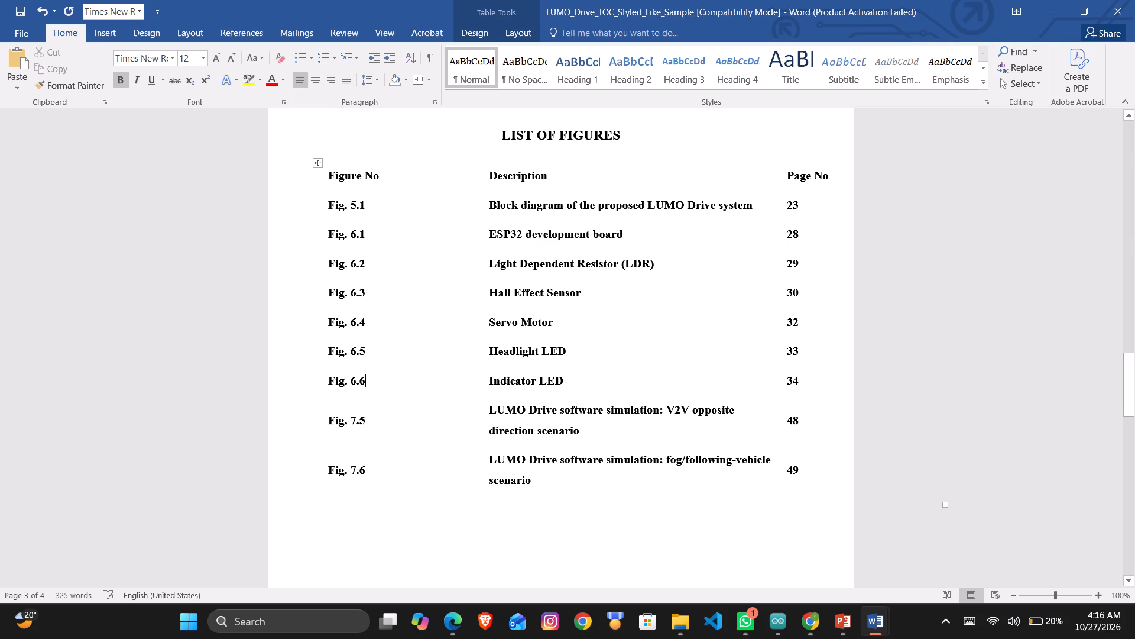
key(Return)
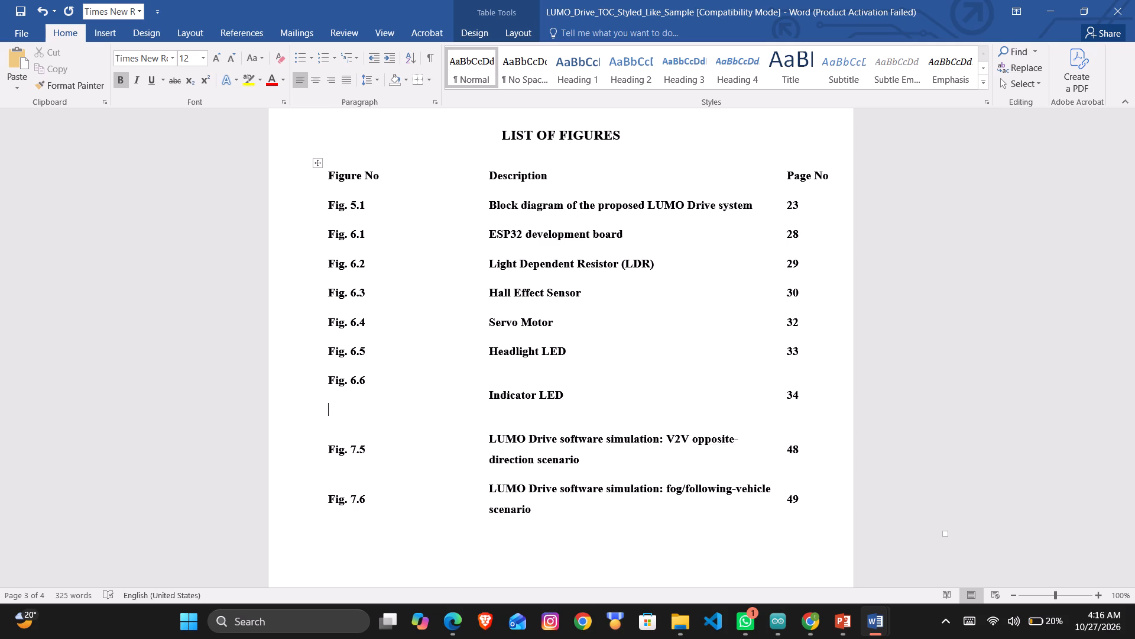
key(f)
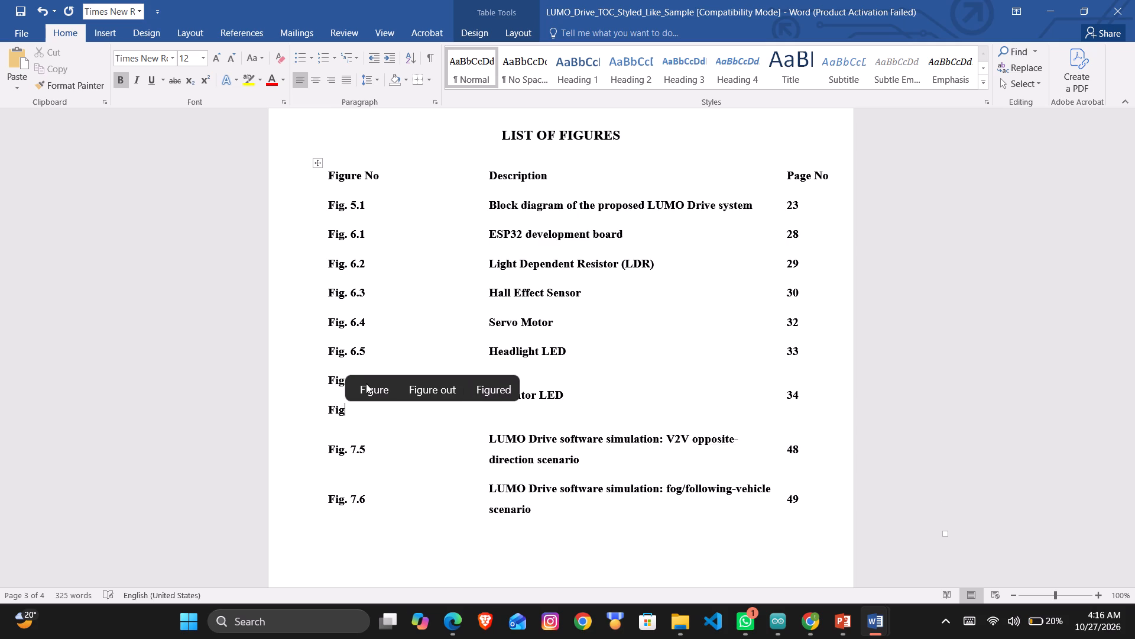
key(BackSpace)
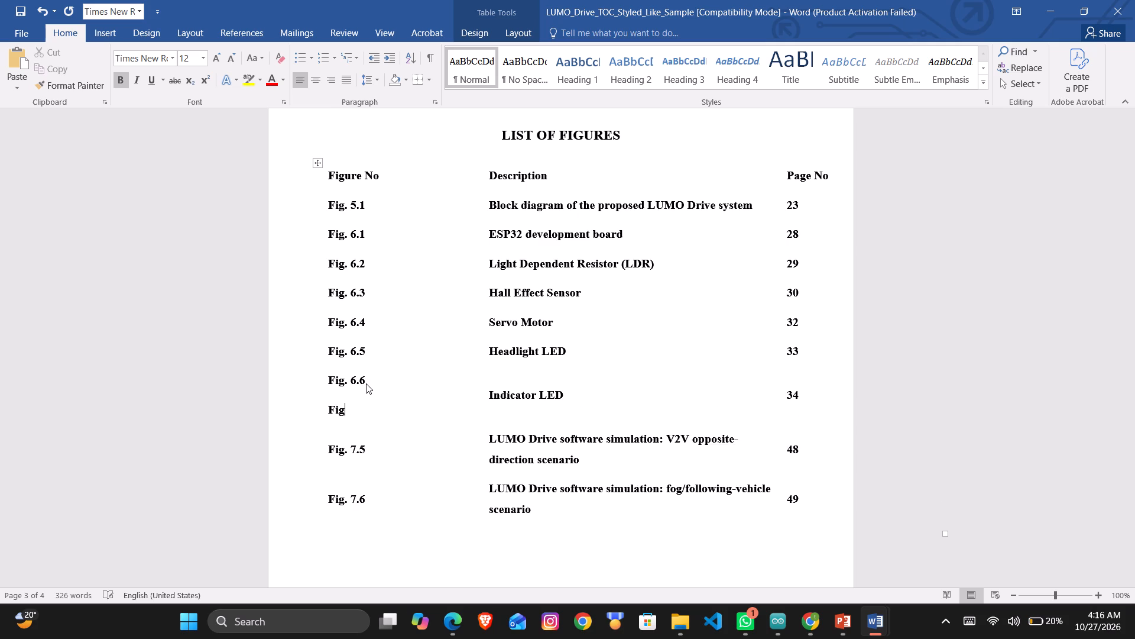
text(.)
key(space)
text(6.7)
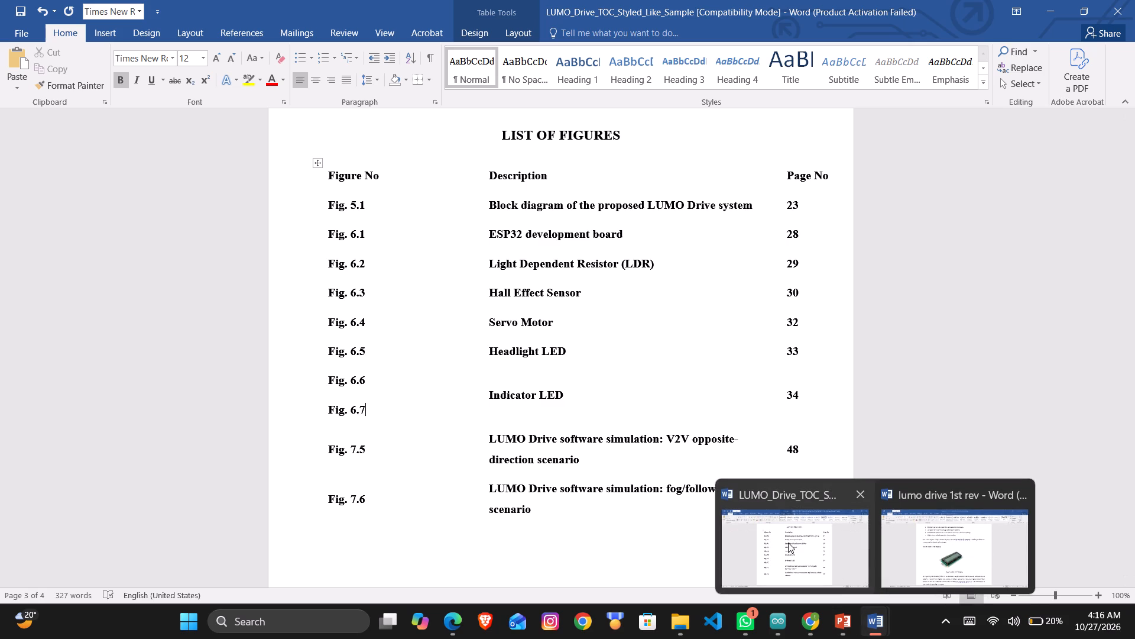
Arrange the LUMO_Drive_TOC_Styled_Like_Sample document and the "lumo drive 1st rev" report side by side.
click(788, 543)
key(super+Left)
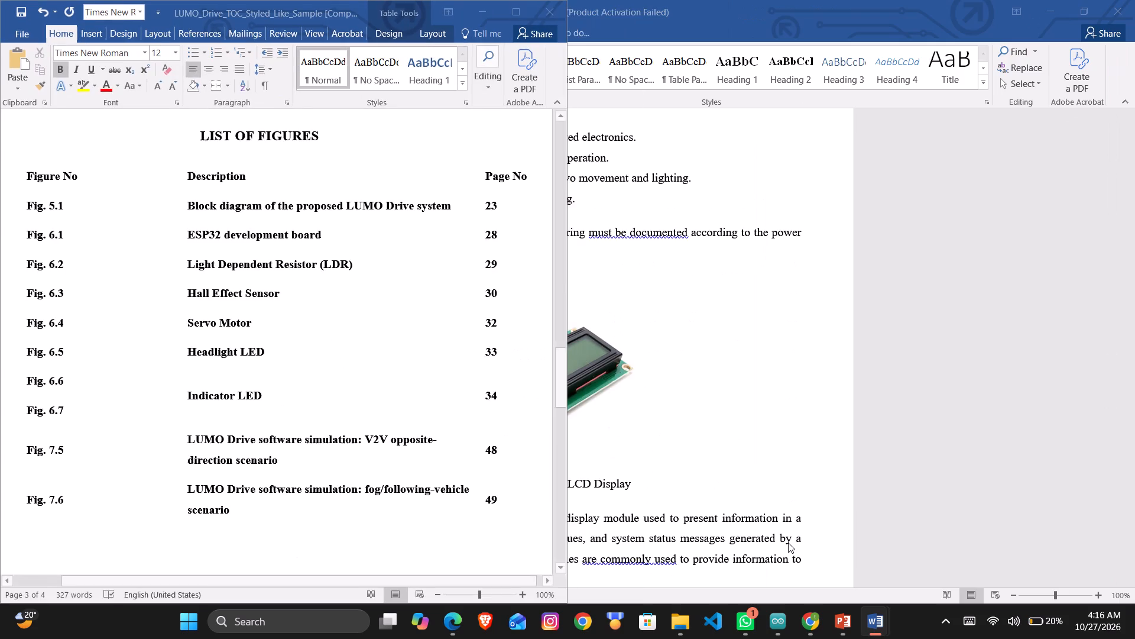
click(798, 140)
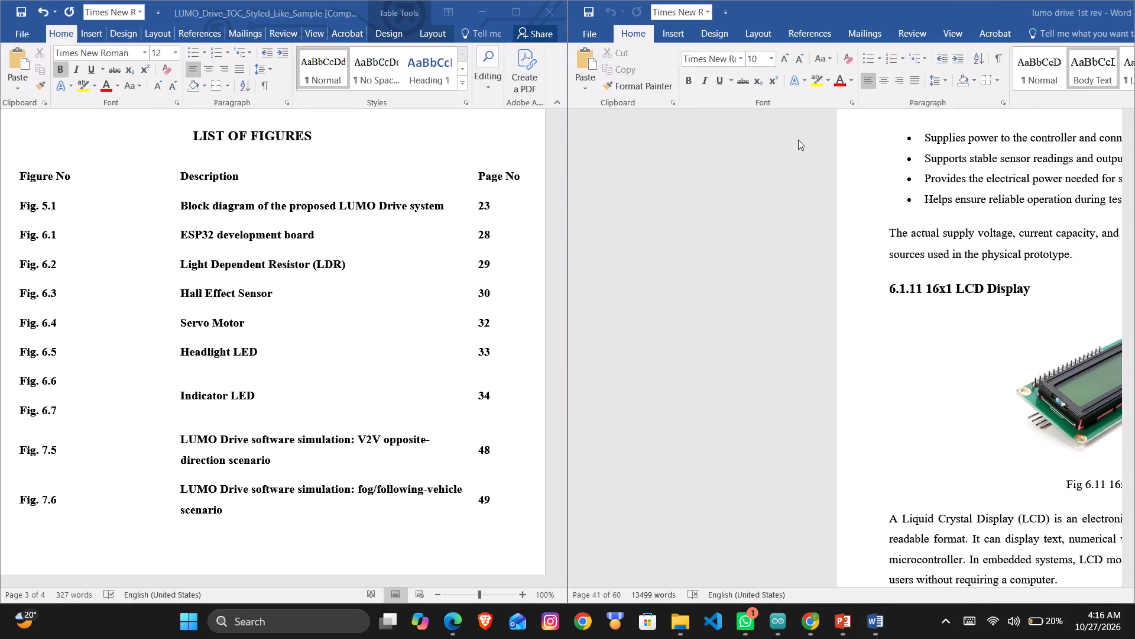
Look back through section 6.1 of the "lumo drive 1st rev" report for the Fig 6.7 caption and its page number.
ctrl+scroll(859, 285, down, 1)
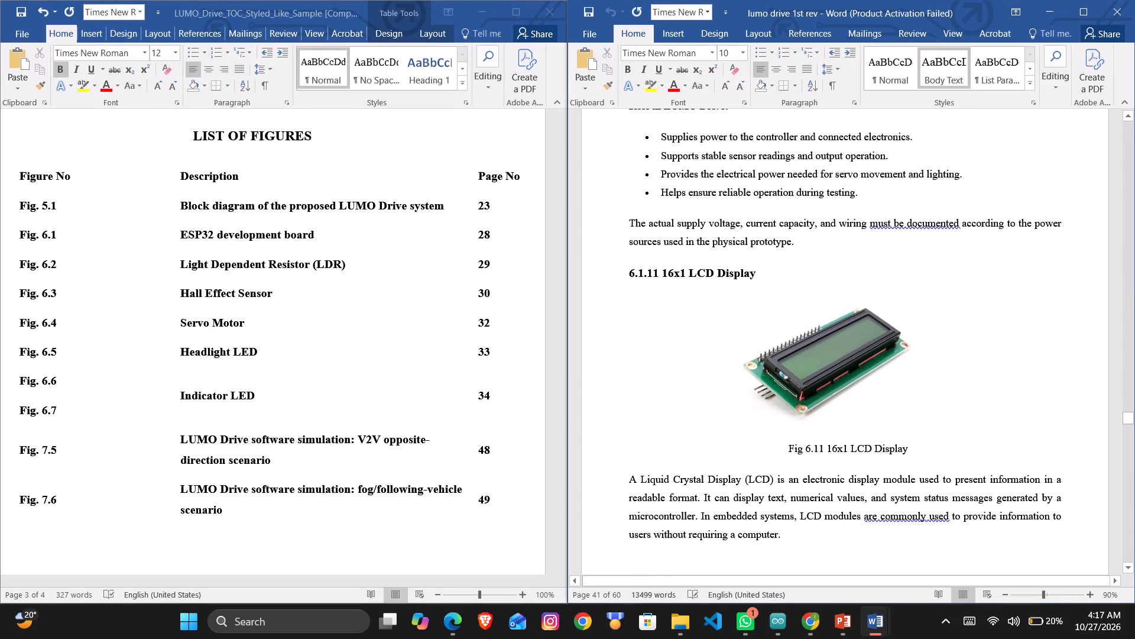
scroll(859, 285, up, 4)
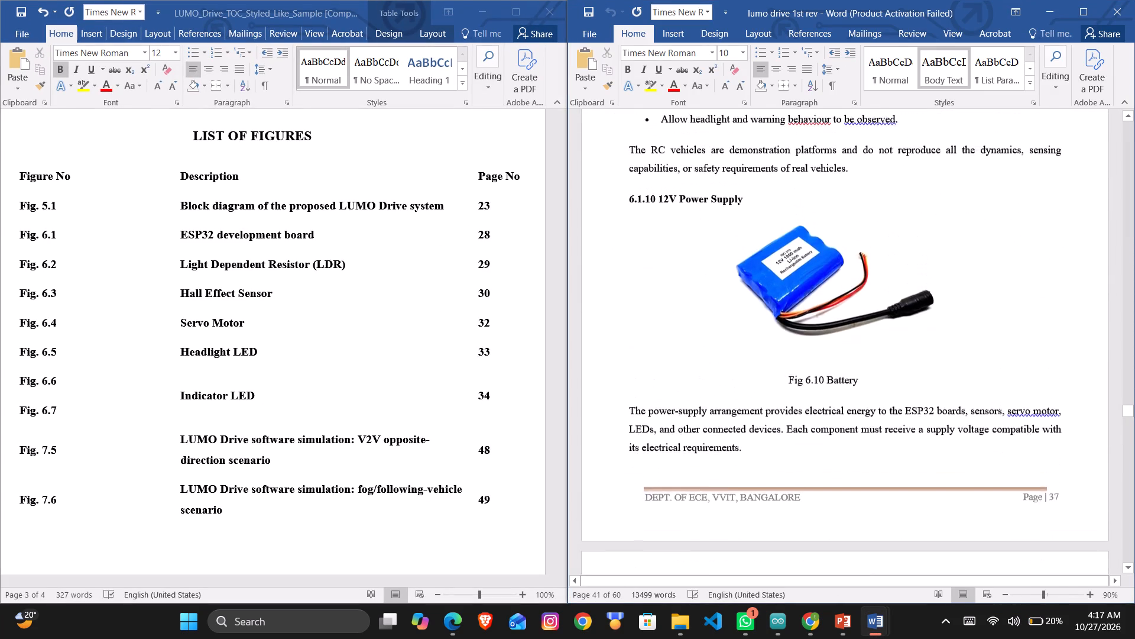
scroll(859, 285, up, 5)
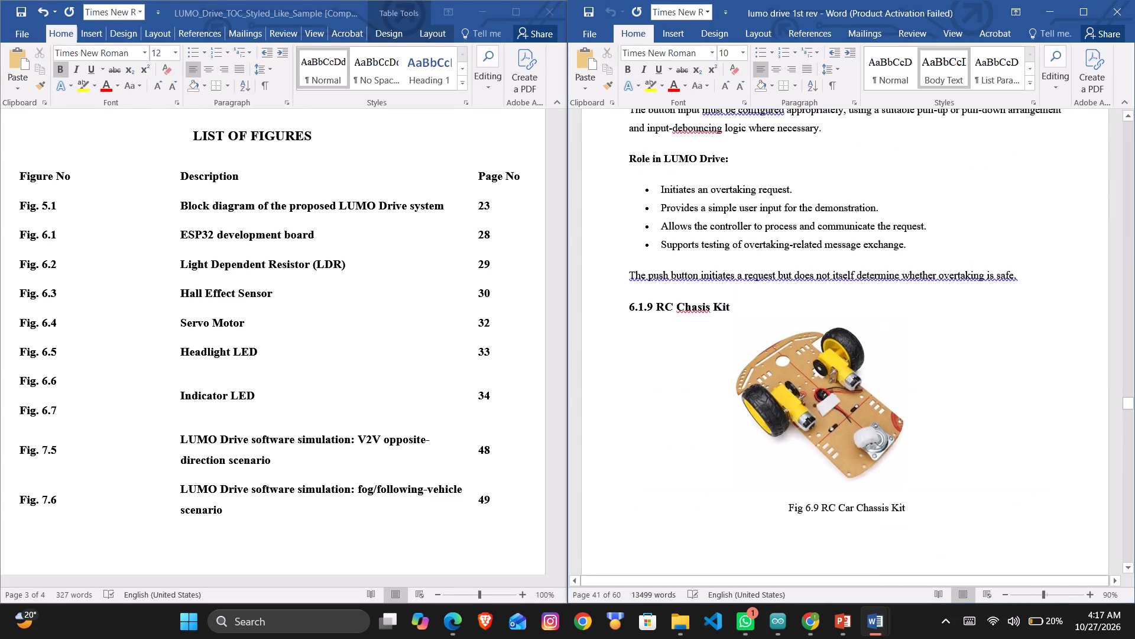
scroll(859, 285, up, 2)
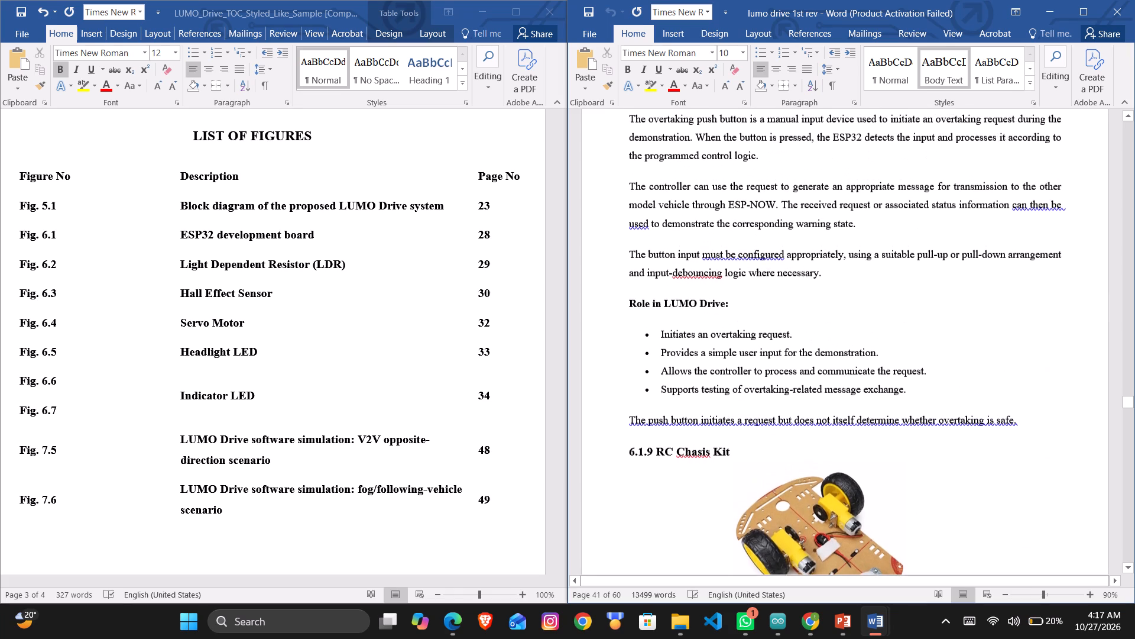
scroll(859, 285, up, 1)
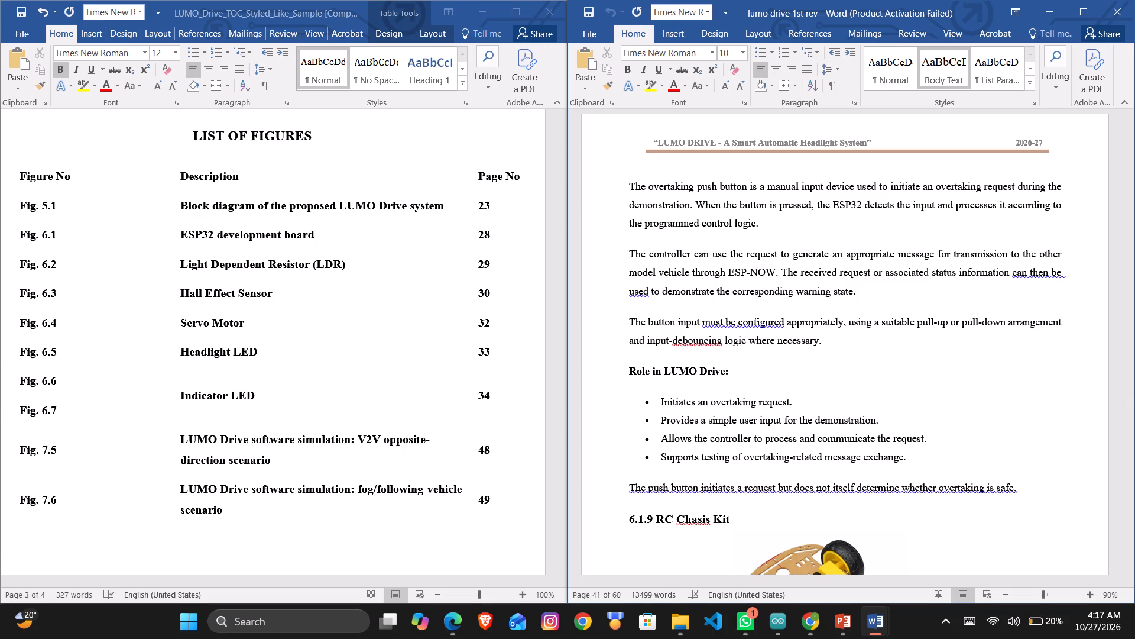
scroll(859, 285, up, 1)
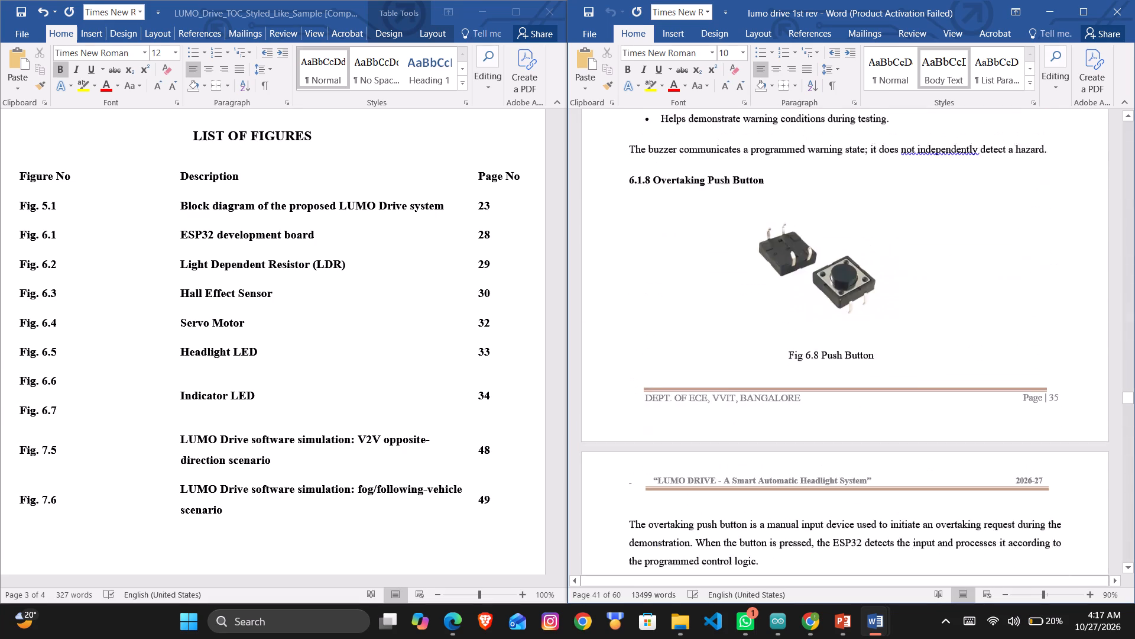
scroll(859, 285, up, 4)
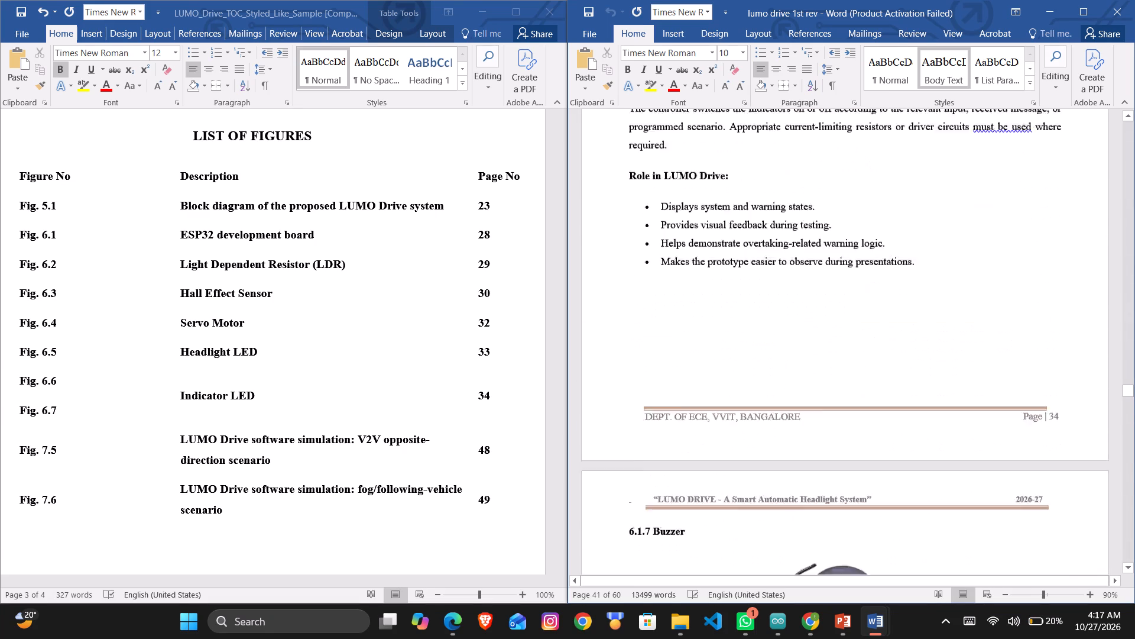
scroll(859, 285, up, 3)
scroll(859, 285, down, 1)
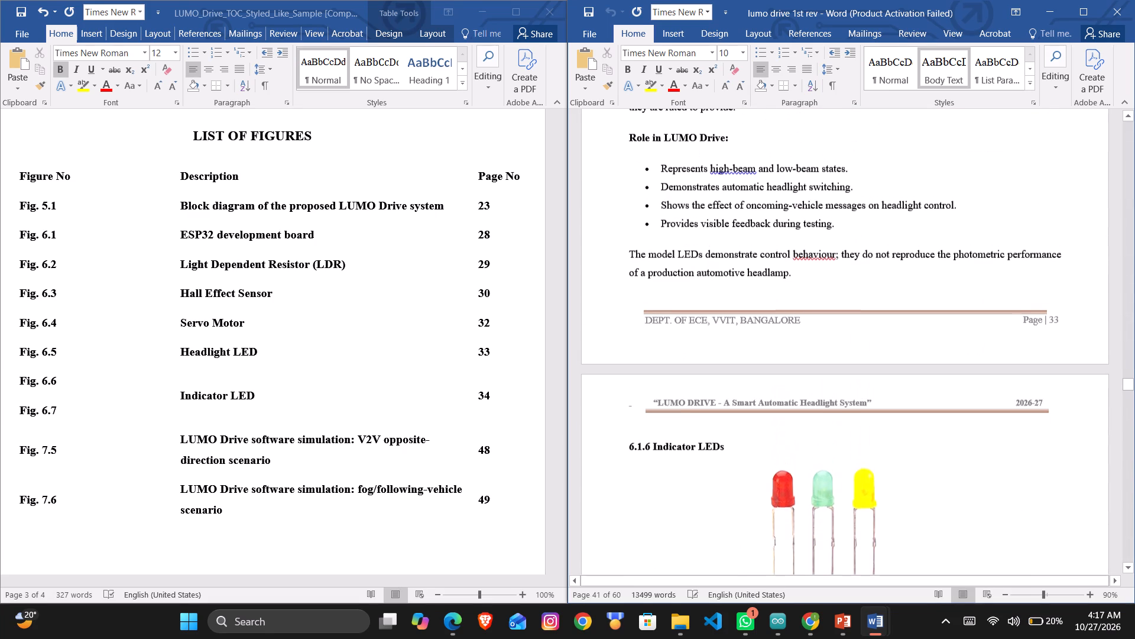
scroll(859, 285, down, 1)
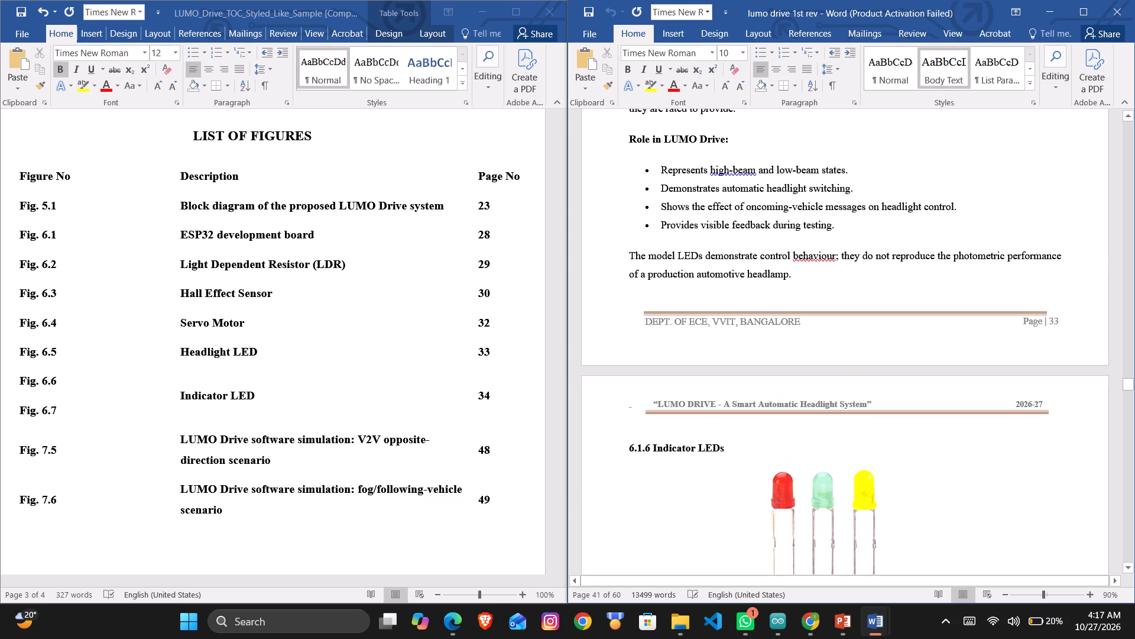
scroll(859, 285, down, 2)
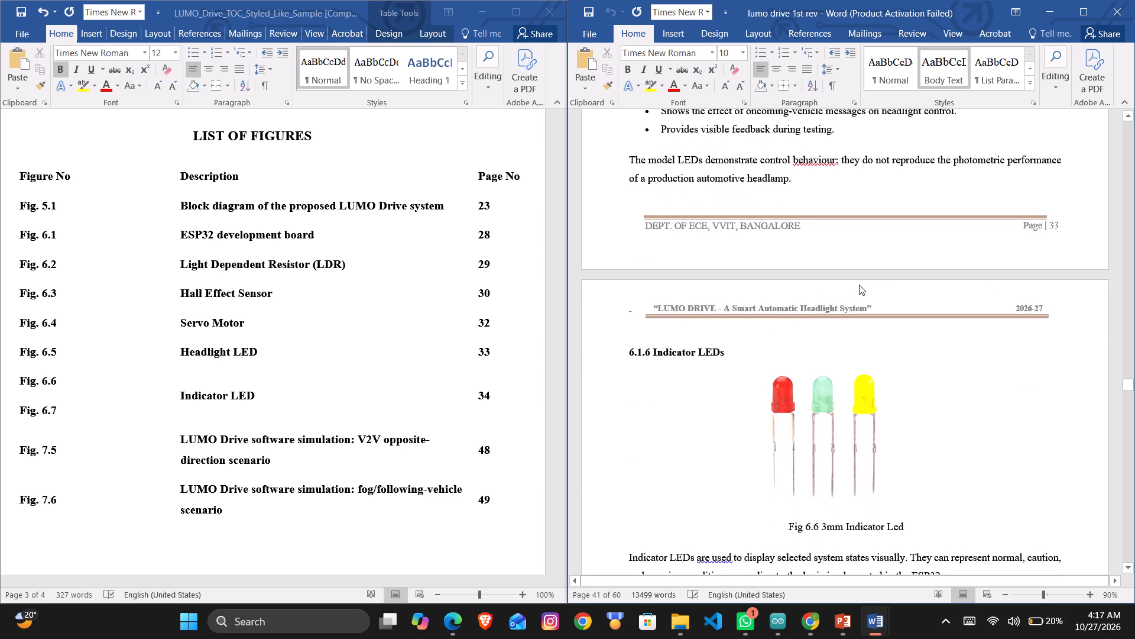
scroll(859, 285, down, 1)
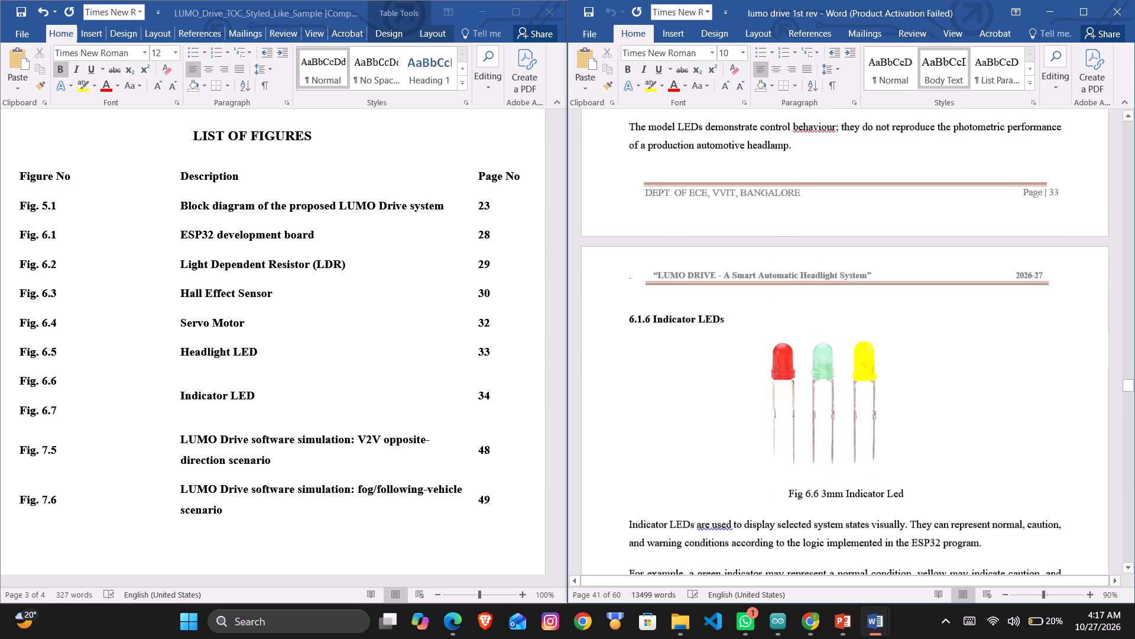
scroll(859, 285, down, 2)
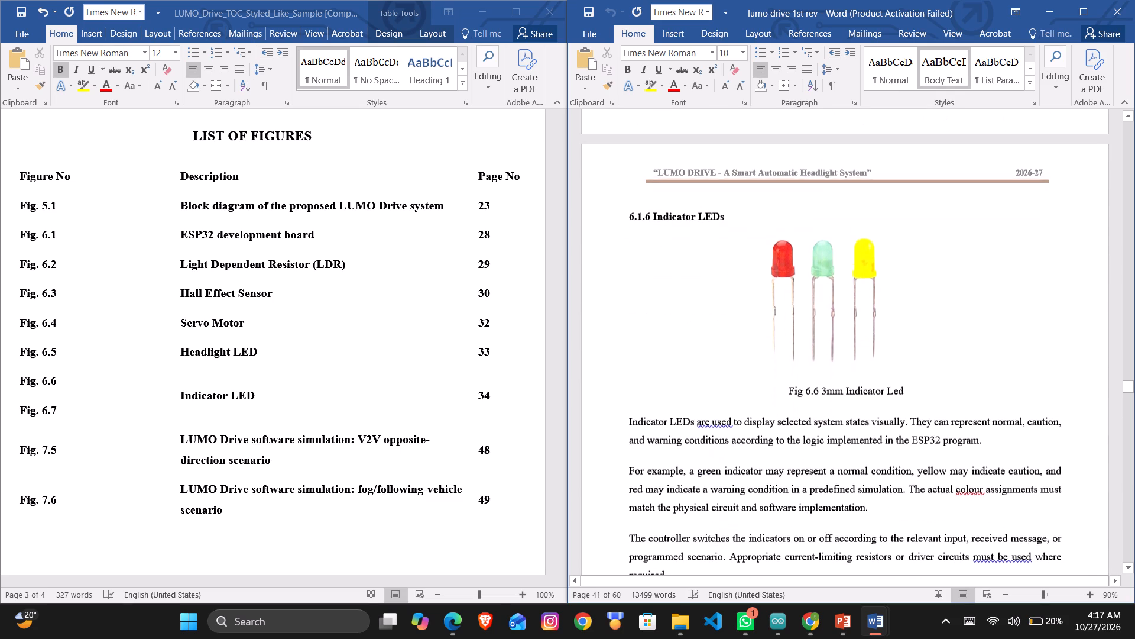
scroll(859, 285, down, 2)
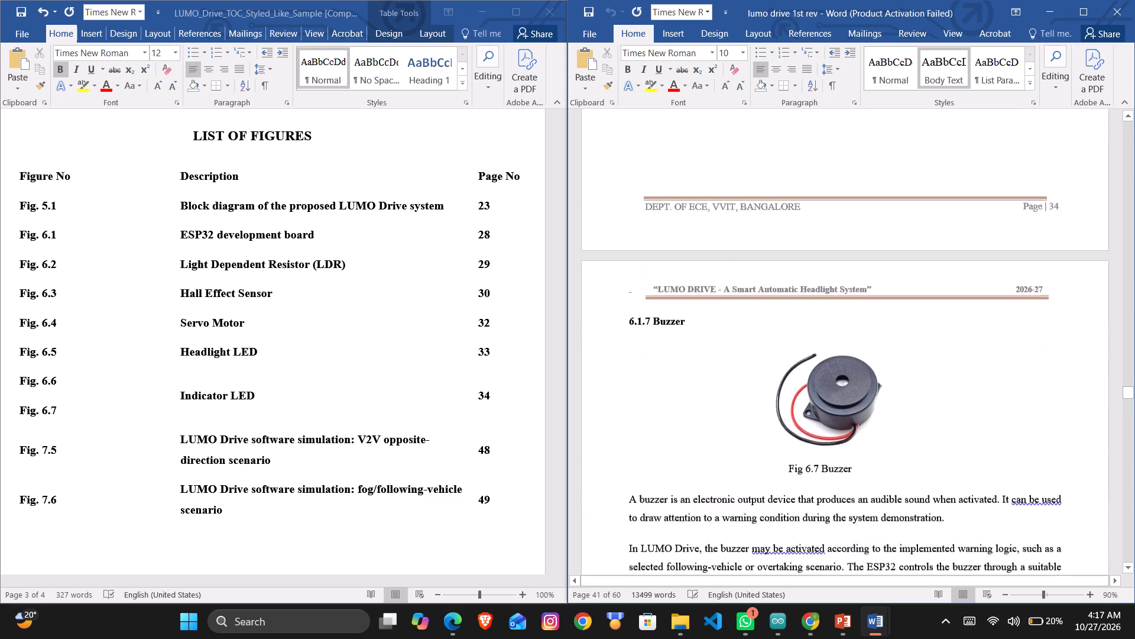
scroll(859, 285, down, 1)
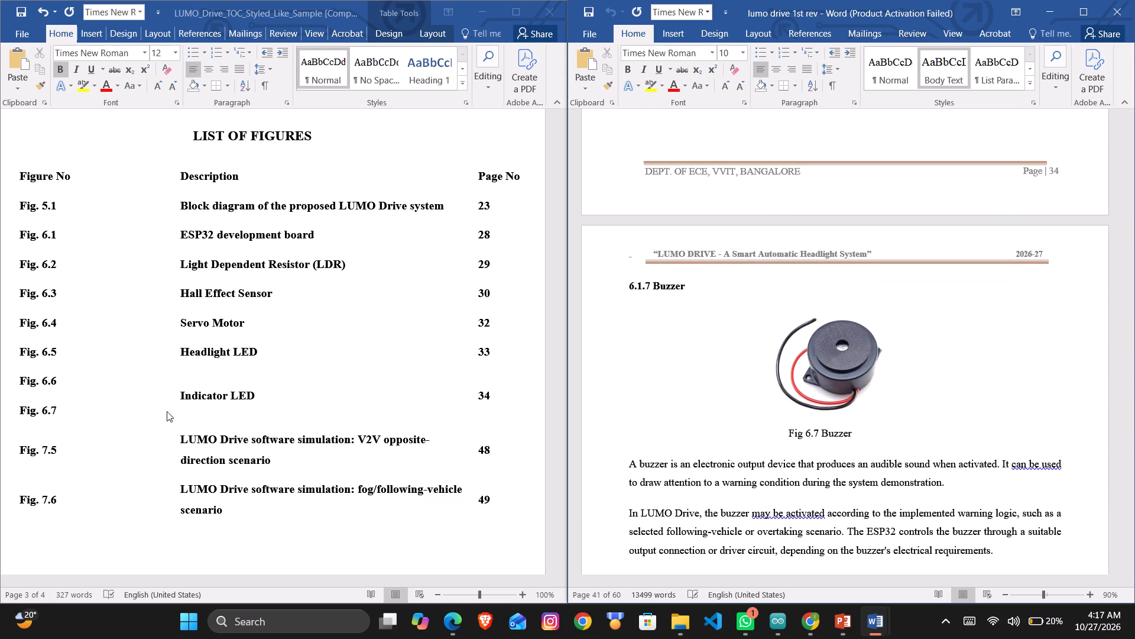
Add the description "Buzzer" for Fig. 6.7 below Indicator LED in the LIST OF FIGURES.
click(257, 392)
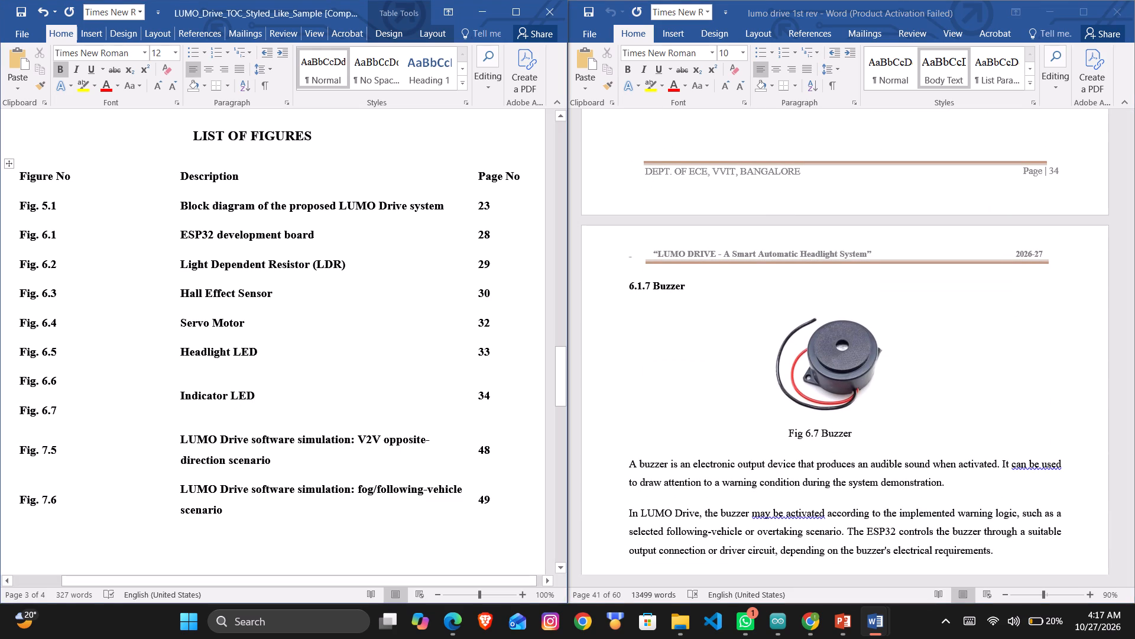
click(257, 392)
key(Return)
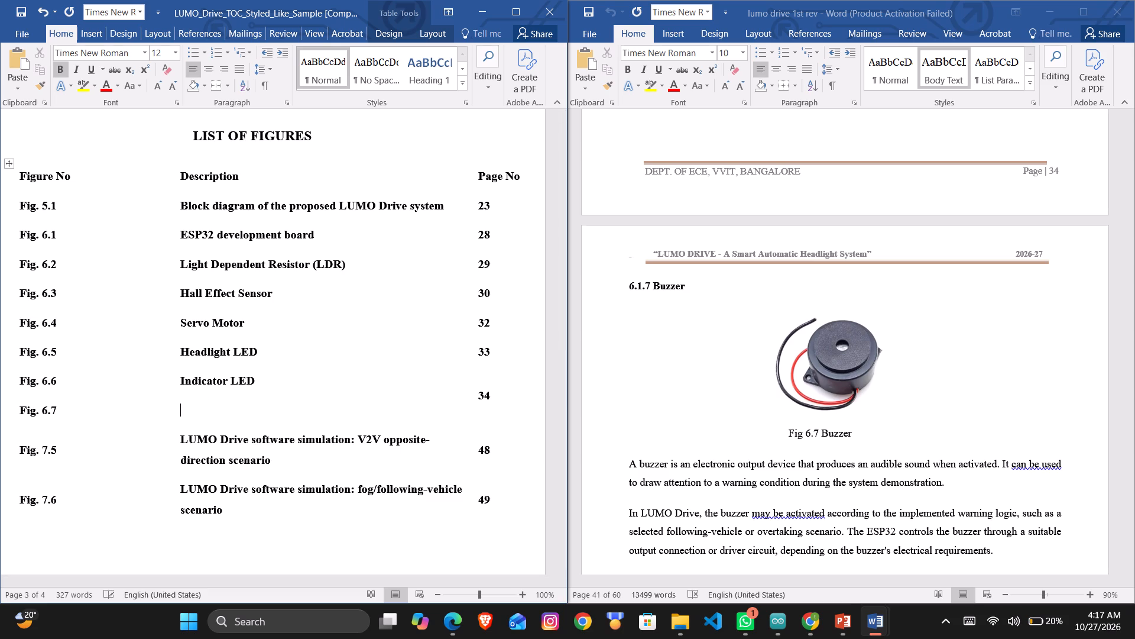
text(buzzer)
key(BackSpace)
key(BackSpace)
key(BackSpace)
key(BackSpace)
key(BackSpace)
key(BackSpace)
text(Buzzer)
key(space)
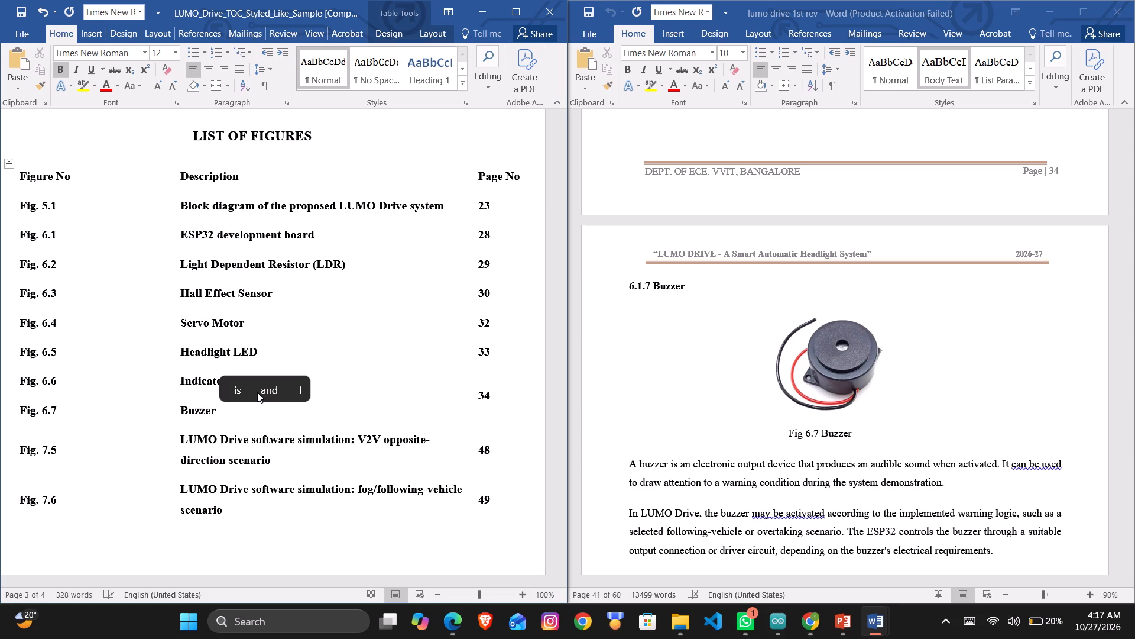
key(BackSpace)
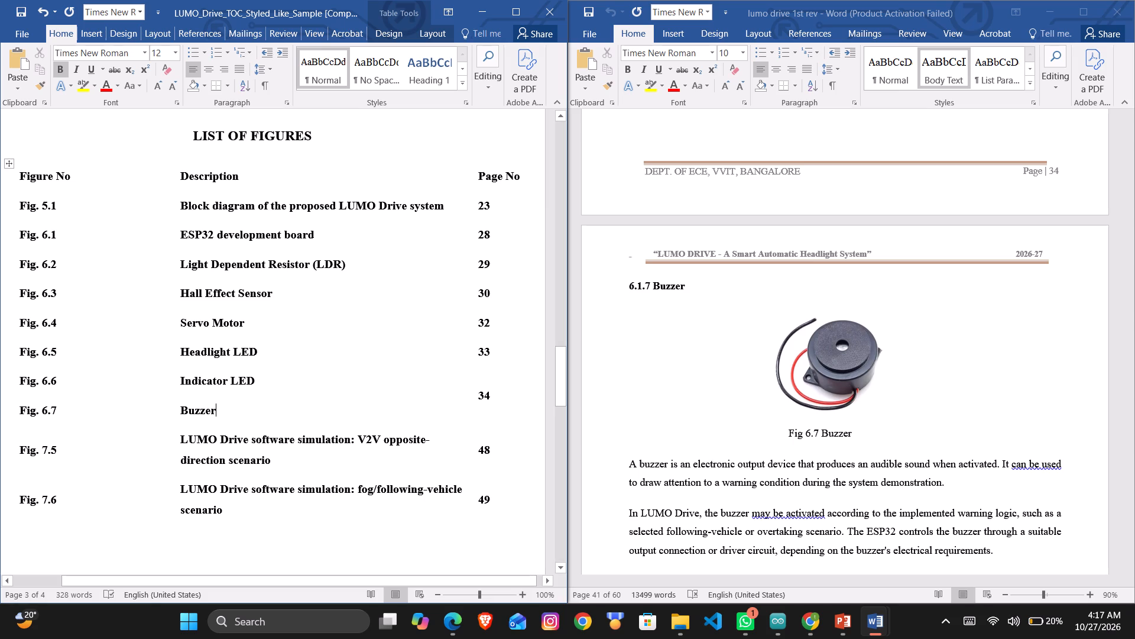
Add page number 35 for the Fig. 6.7 Buzzer entry in the Page No column.
click(491, 398)
key(Return)
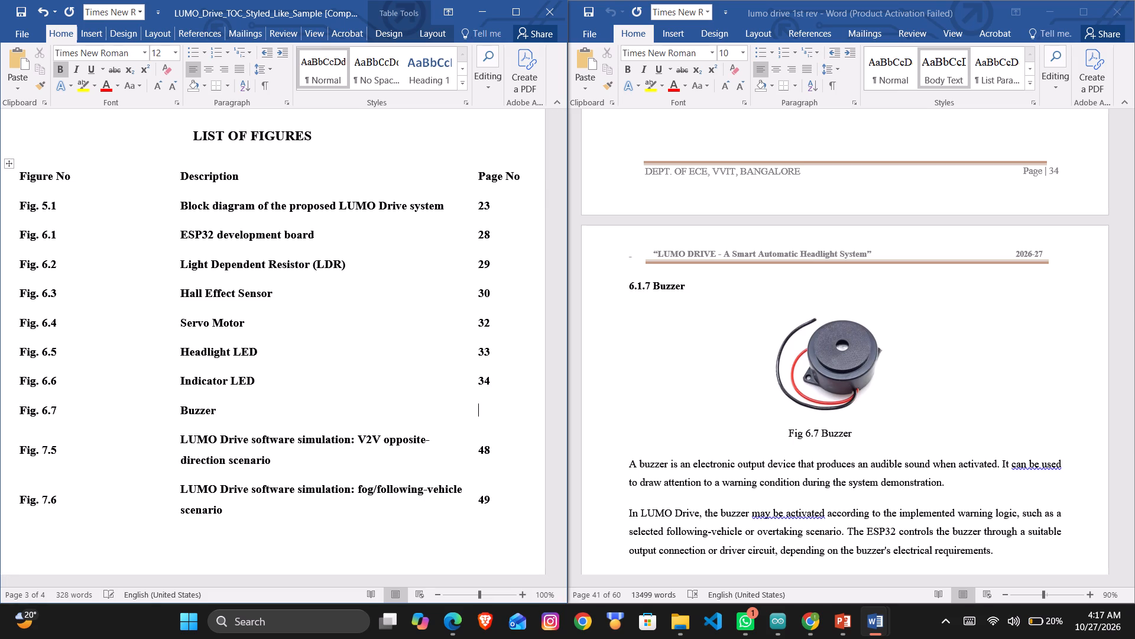
text(35)
Add the figure number Fig. 6.8 below Fig. 6.7 in the LIST OF FIGURES by reusing a copy of the Fig. 6.7 label.
scroll(742, 367, down, 2)
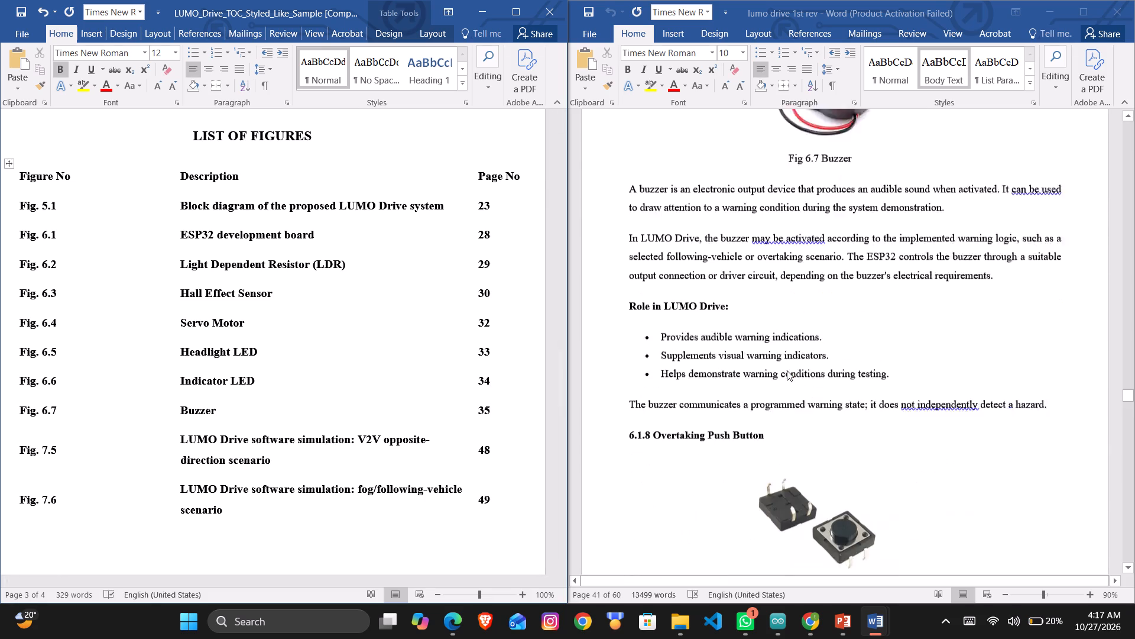
scroll(787, 370, down, 2)
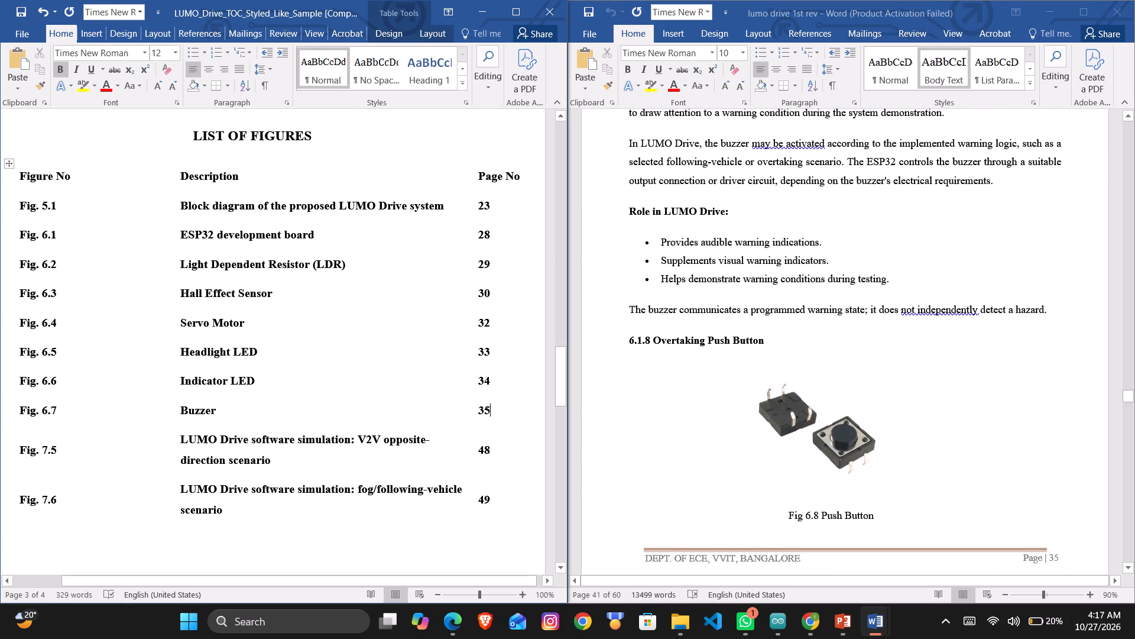
click(61, 418)
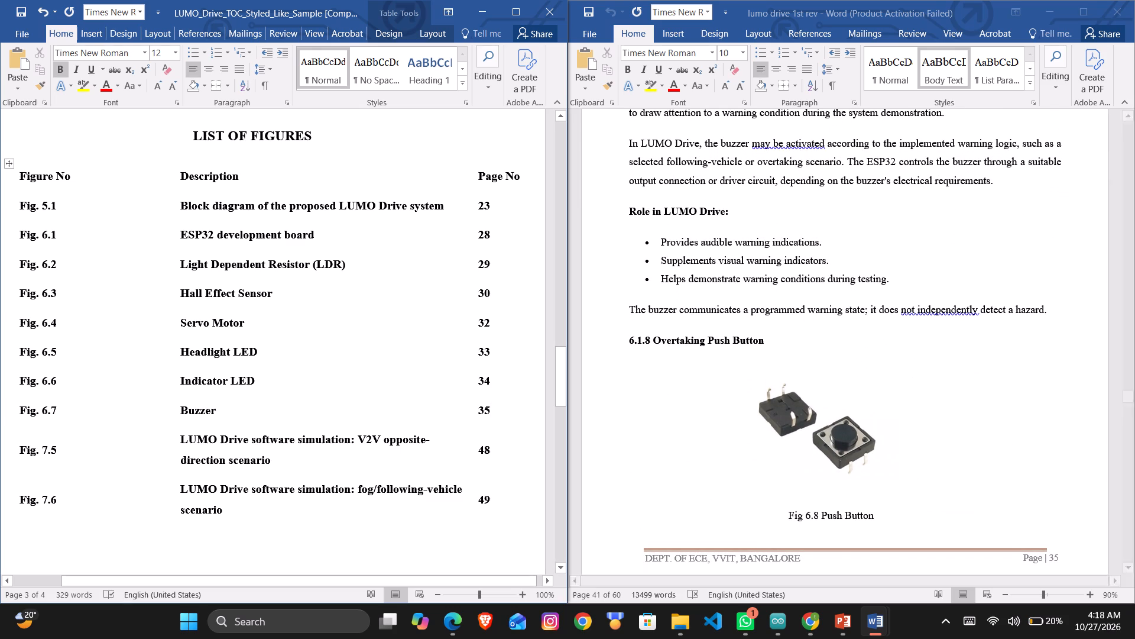
key(shift+Left)
key(shift+Left)
key(shift+Left)
key(shift+Left)
key(shift+Left)
key(shift+Left)
key(shift+Left)
key(shift+Left)
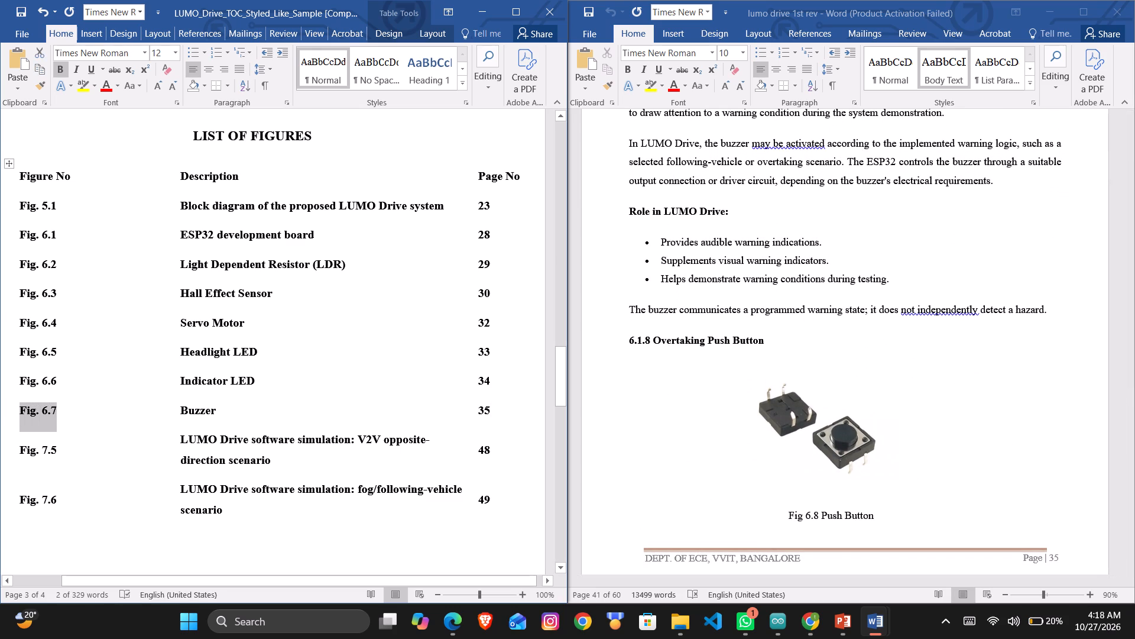
key(ctrl+c)
click(61, 418)
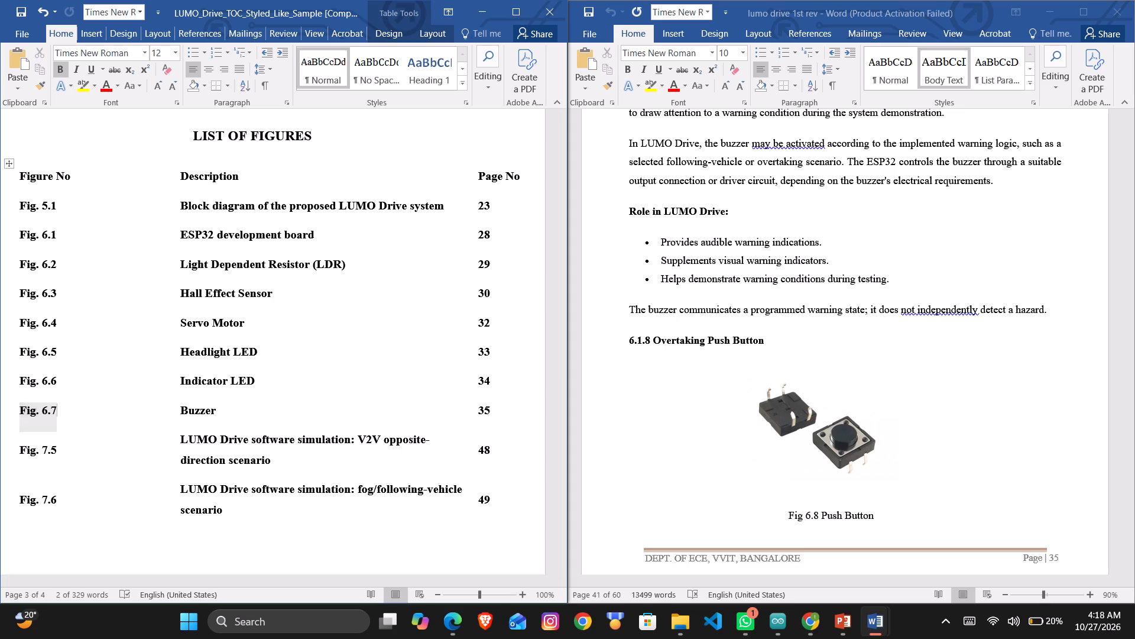
key(Return)
key(ctrl+v)
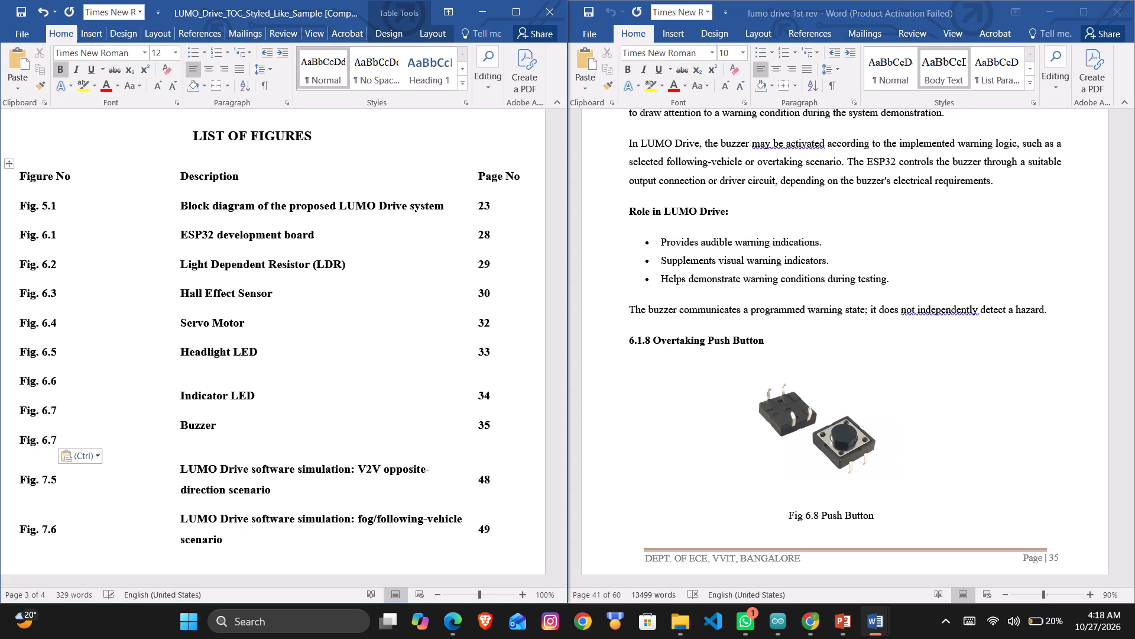
key(equal)
key(BackSpace)
key(BackSpace)
key(8)
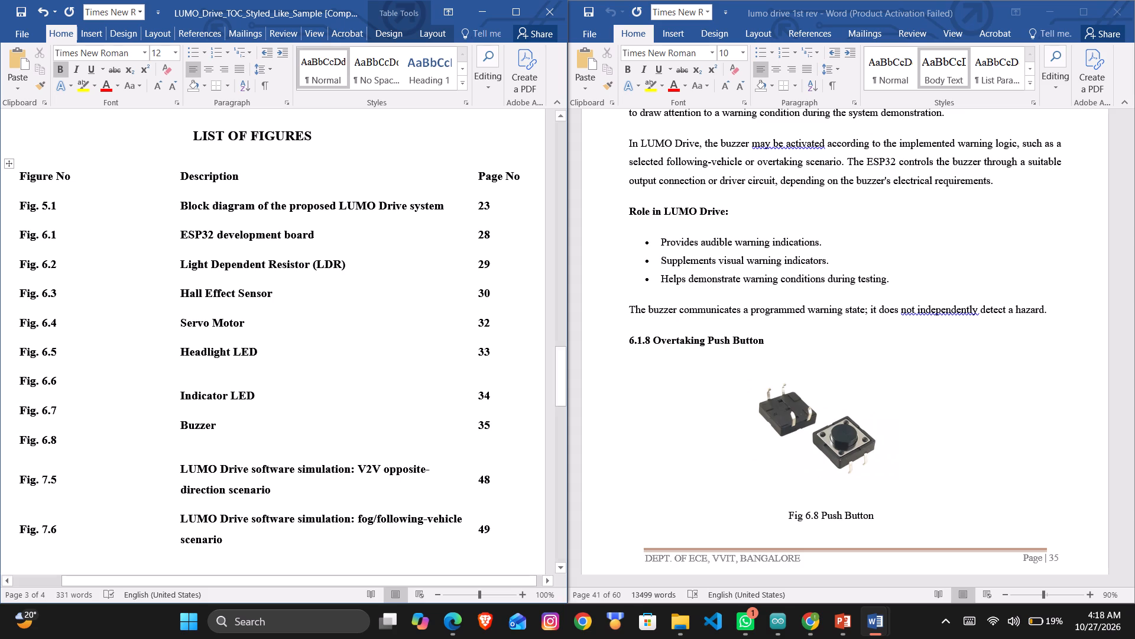
Complete the Fig. 6.8 entry with the description "Push Button" and page number 35.
click(219, 427)
key(Return)
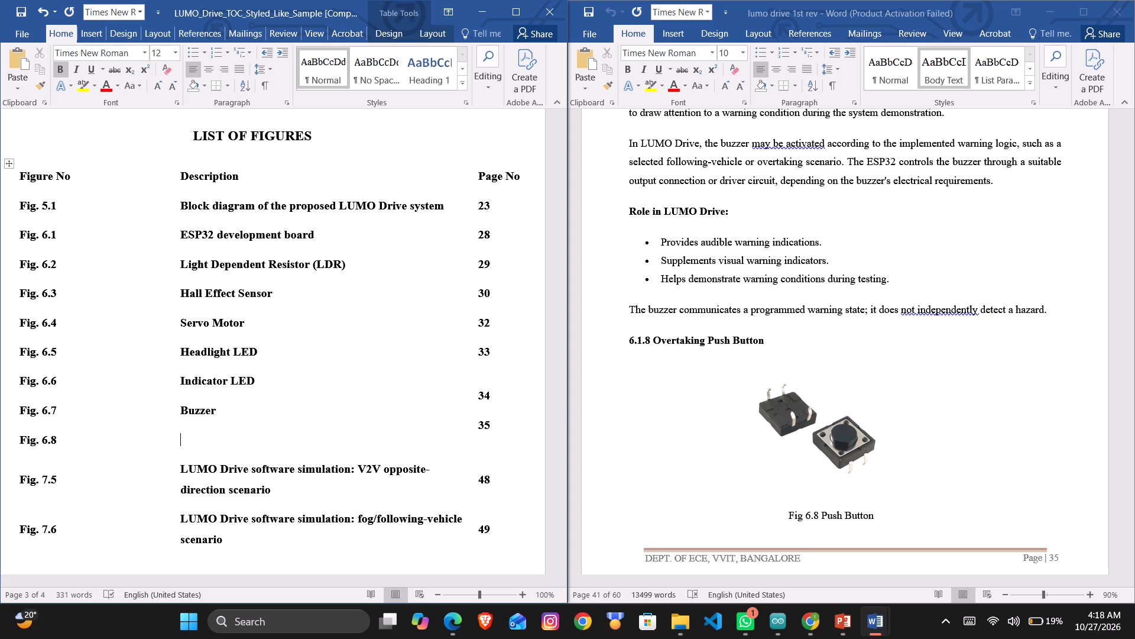
text(Push)
key(space)
text(Button)
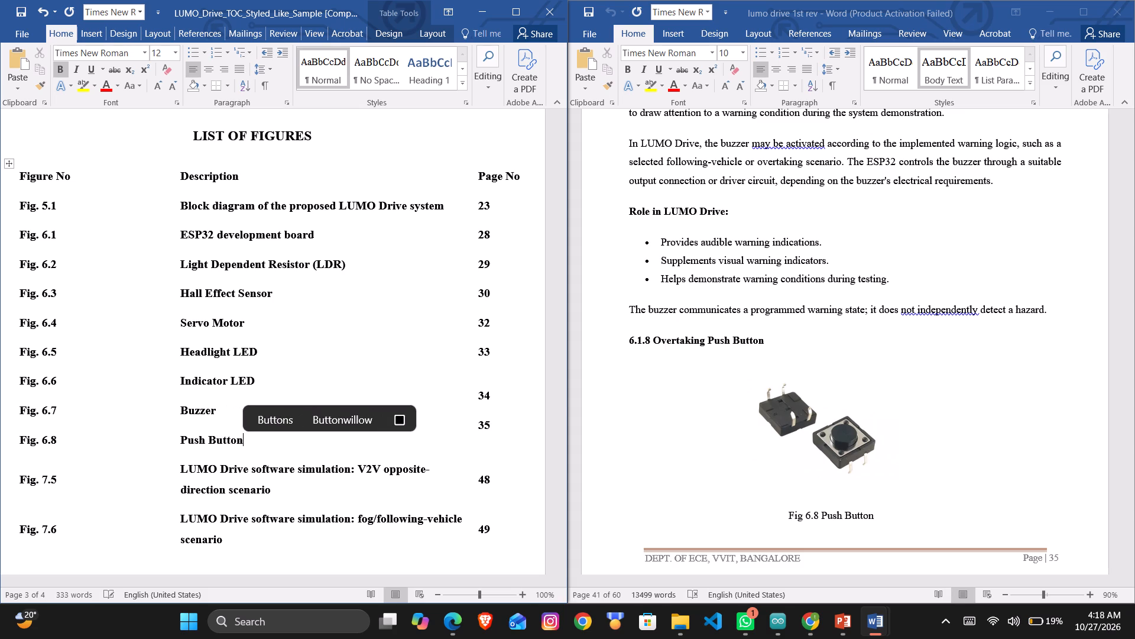
click(492, 431)
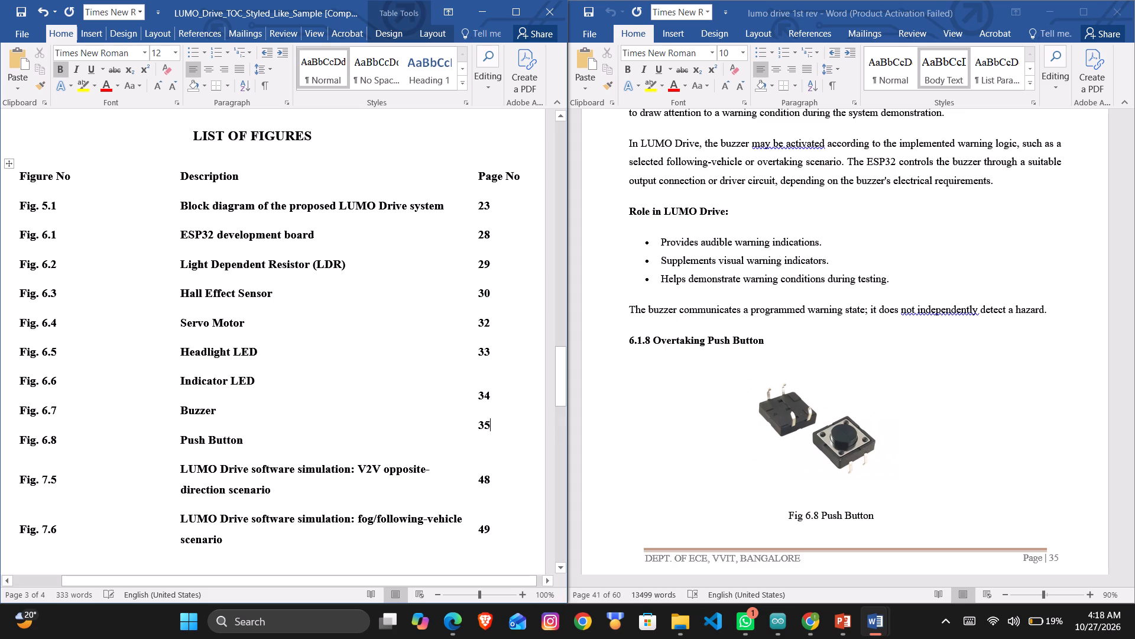
key(Return)
text(35)
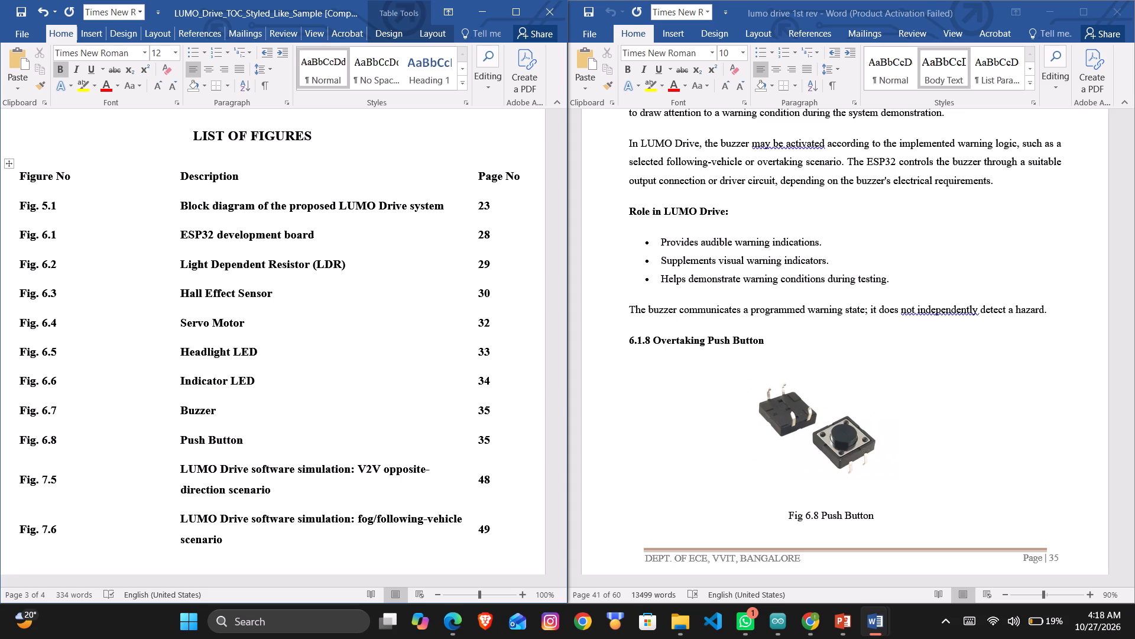
Find the figure after Fig 6.8 in the report and add the number Fig. 6.9 below Fig. 6.8 in the LIST OF FIGURES.
click(70, 444)
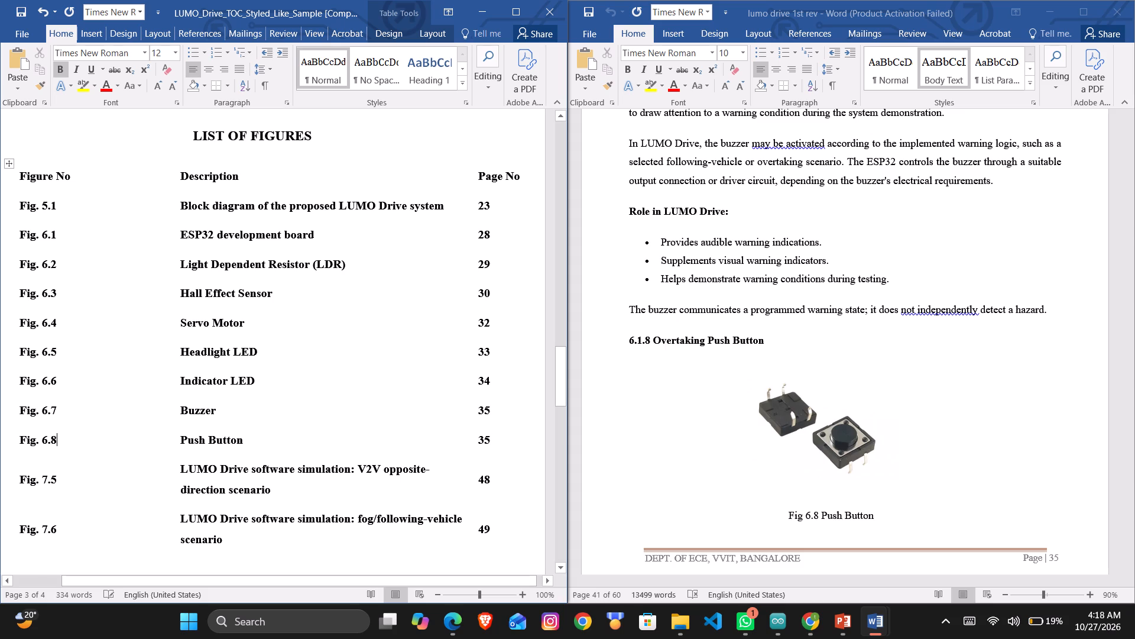
key(Return)
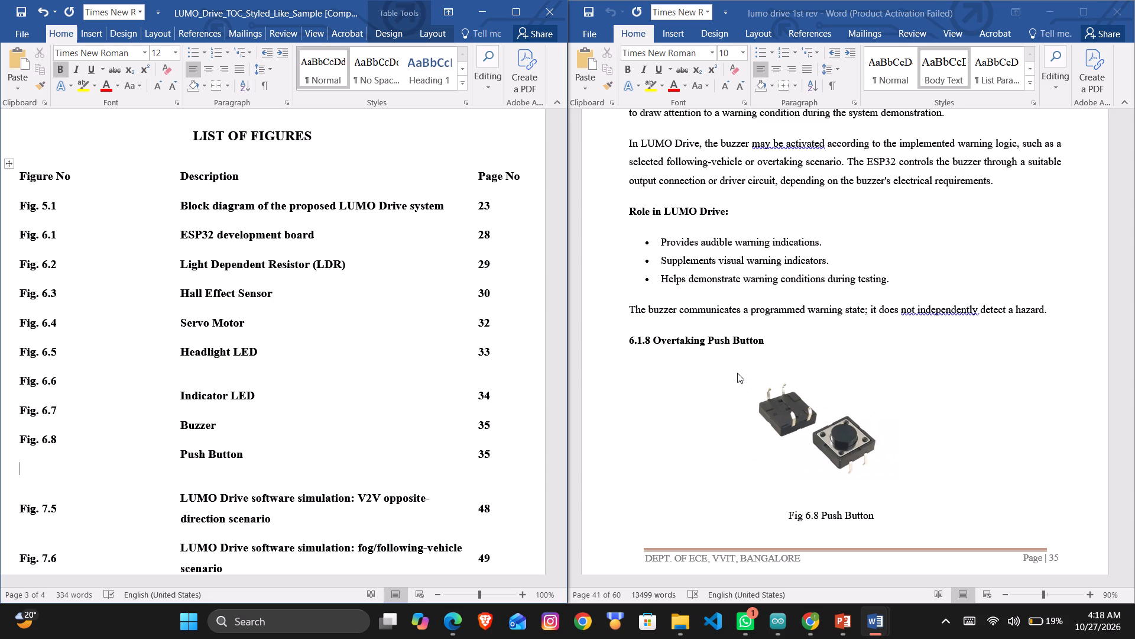
scroll(737, 373, down, 3)
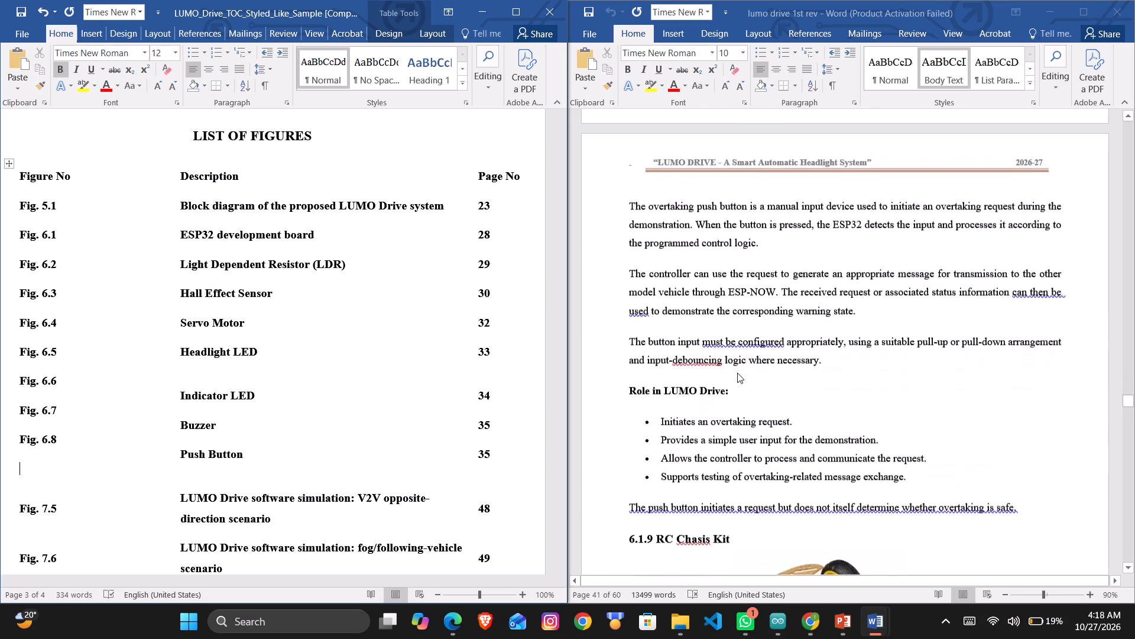
scroll(737, 373, down, 2)
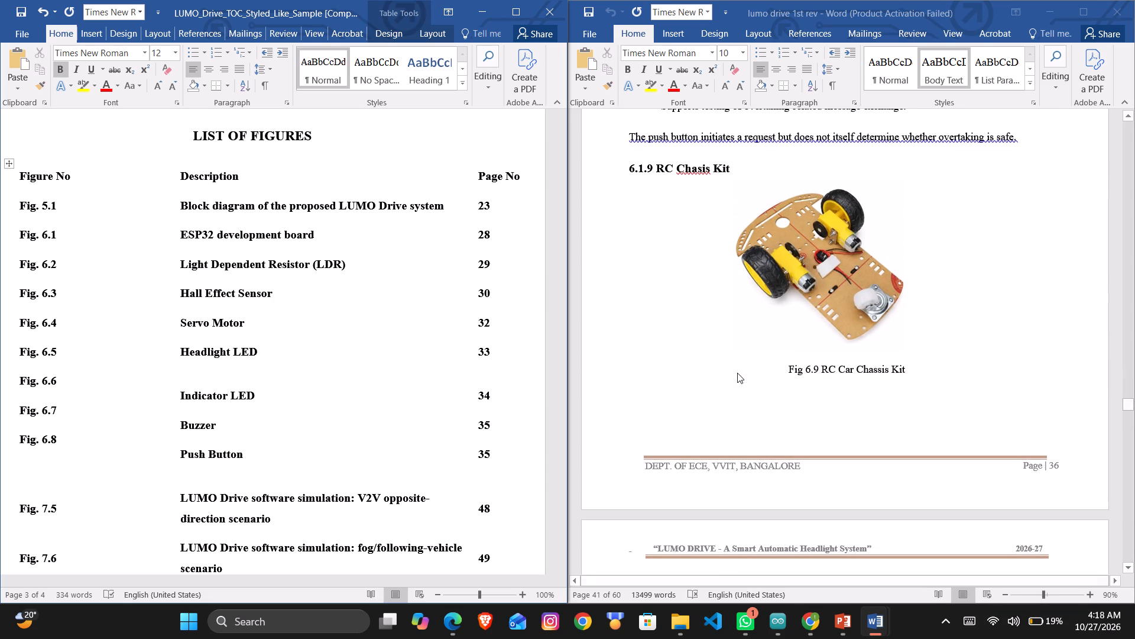
key(ctrl+v)
key(BackSpace)
key(9)
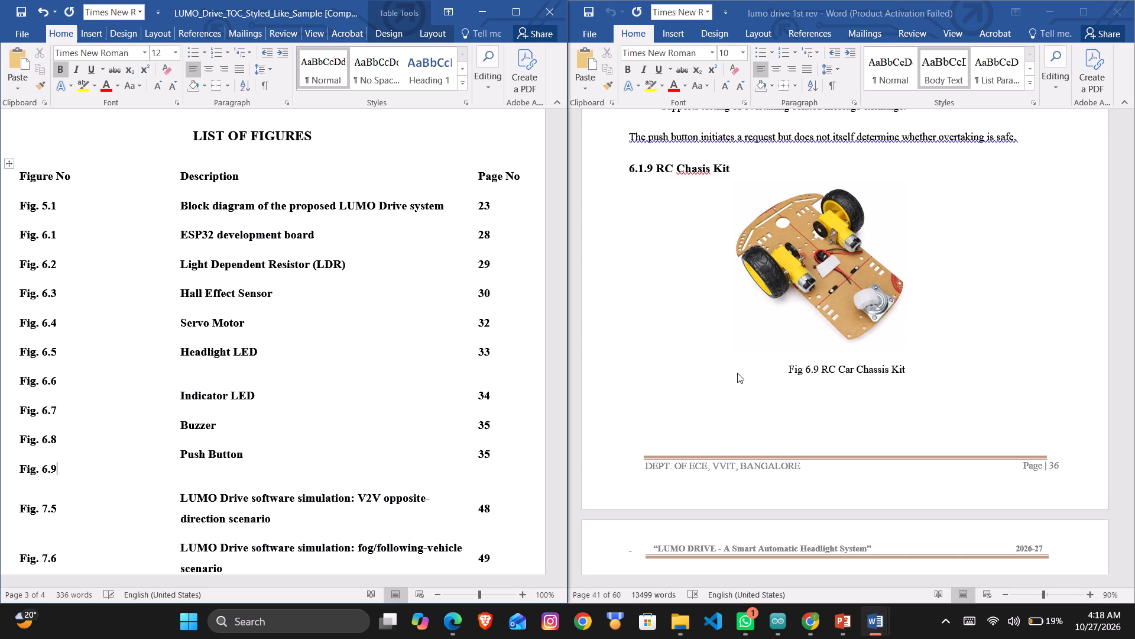
Complete the Fig. 6.9 entry with the description "RC Car Chassis Kit" and page number 37.
click(247, 459)
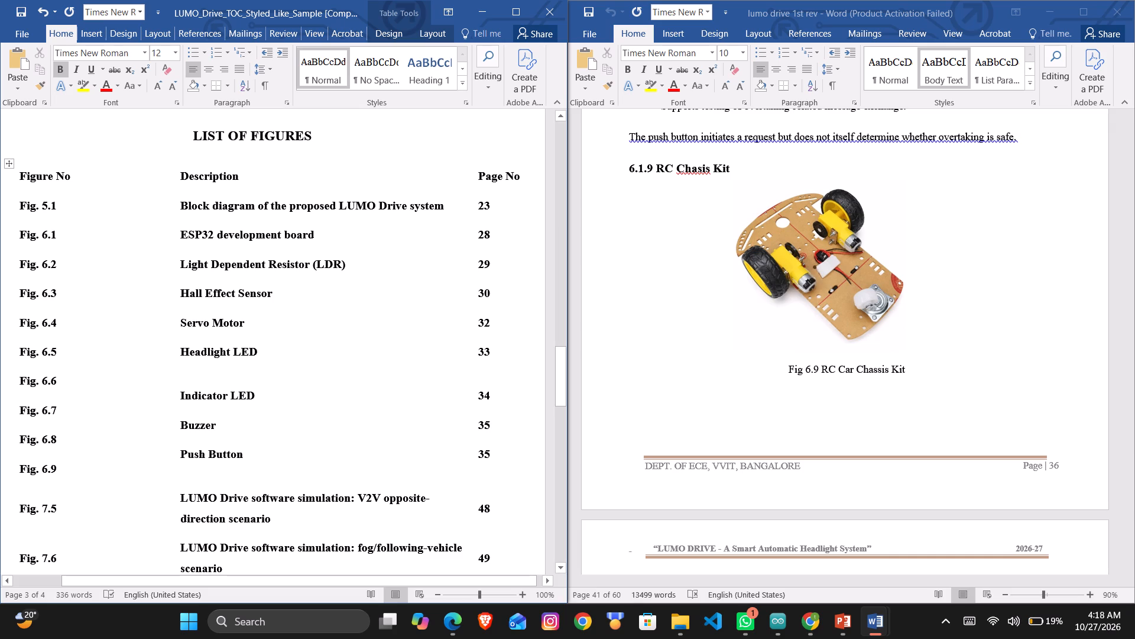
key(Return)
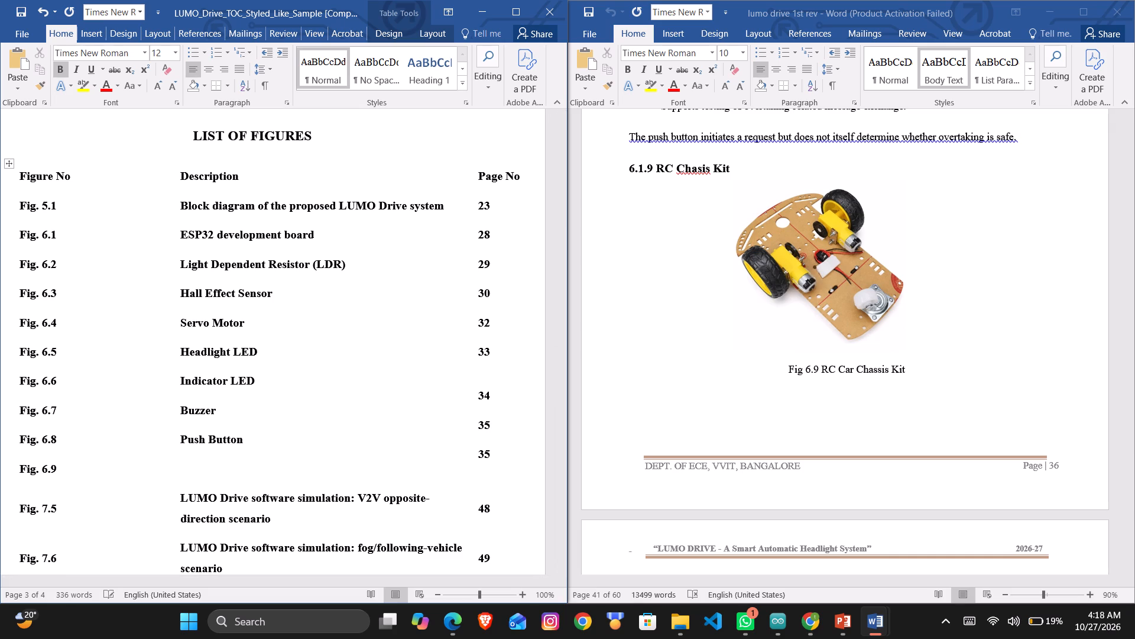
text(RC Car CH)
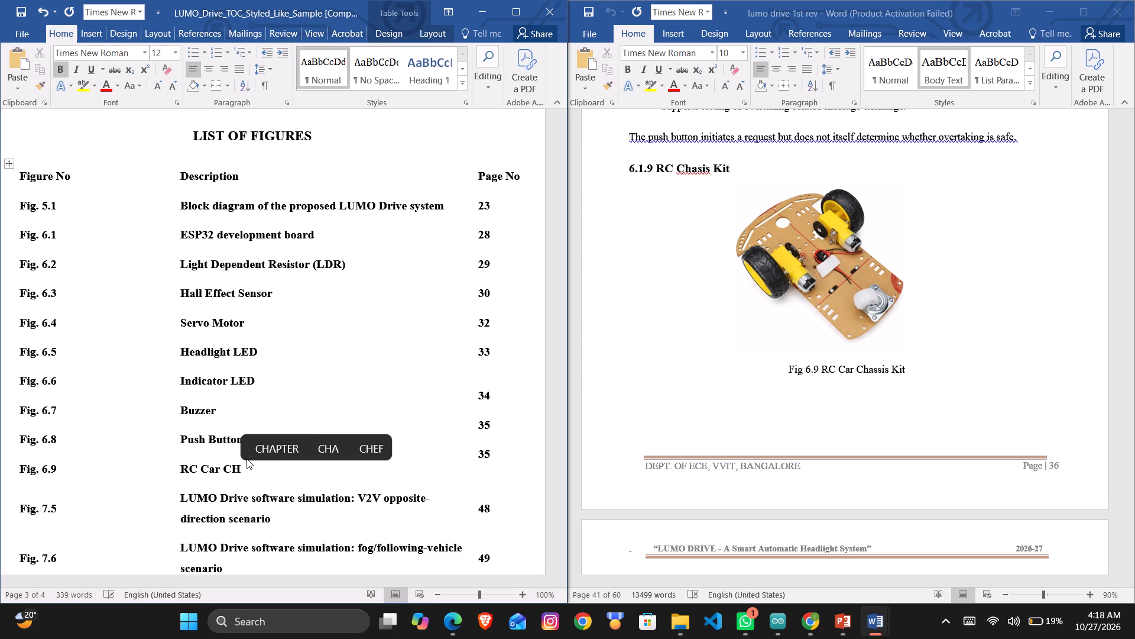
key(BackSpace)
text(hassis)
key(space)
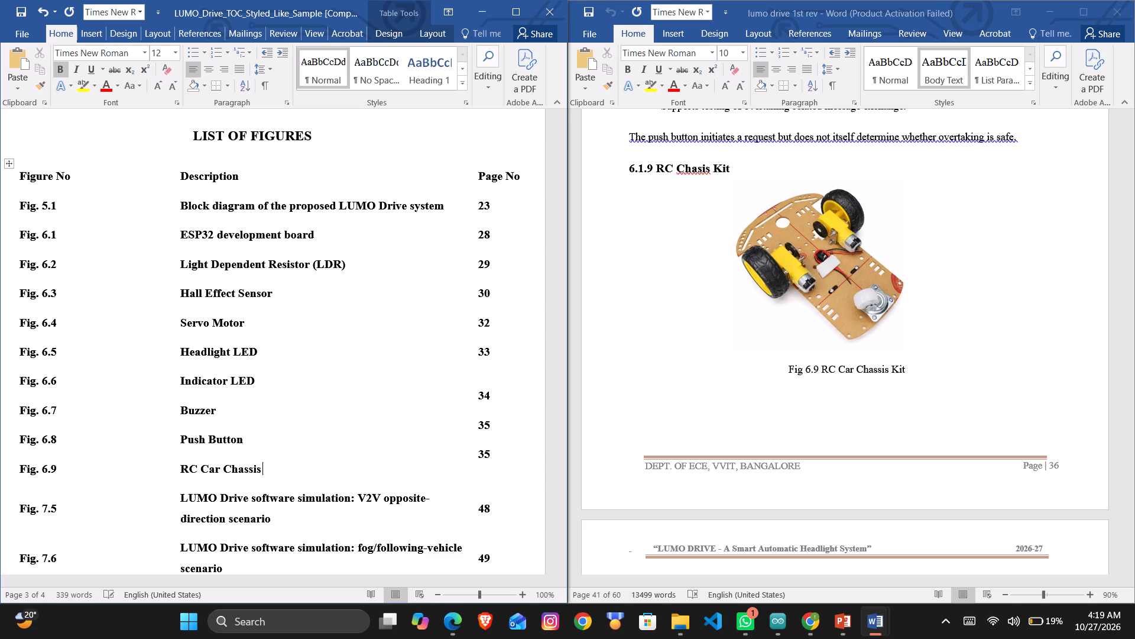
text(Ki)
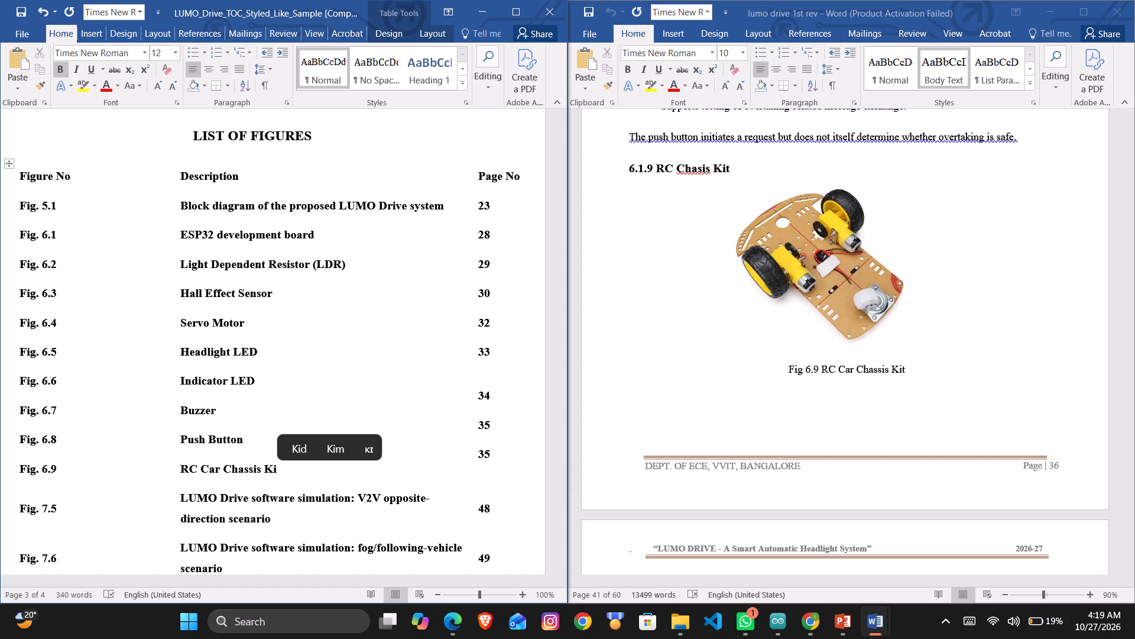
key(t)
click(497, 456)
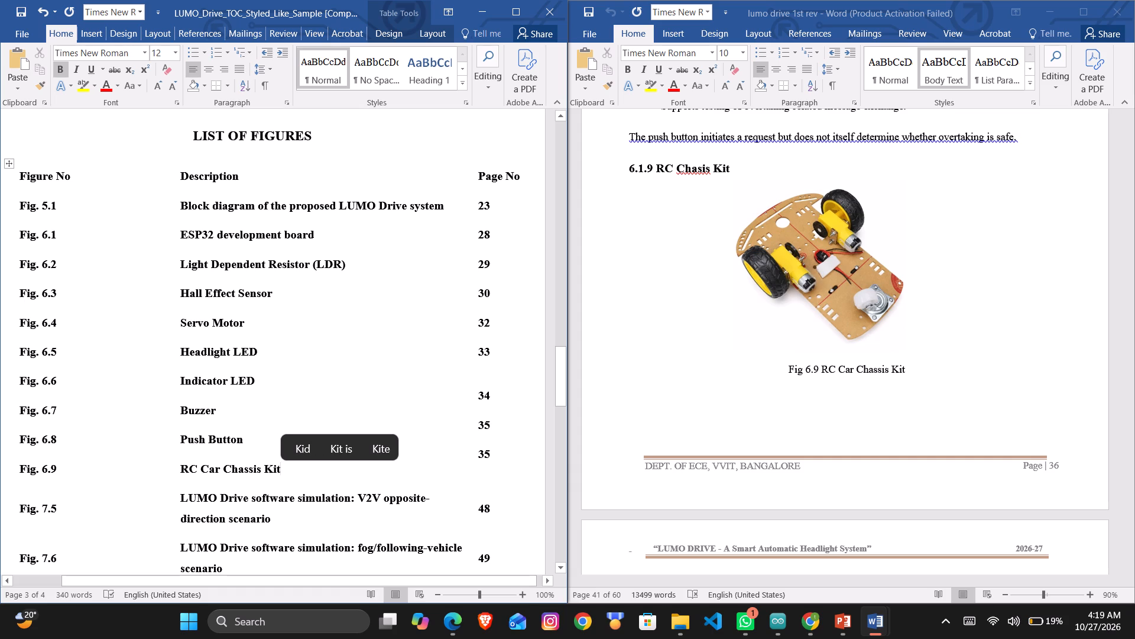
key(Return)
text(37)
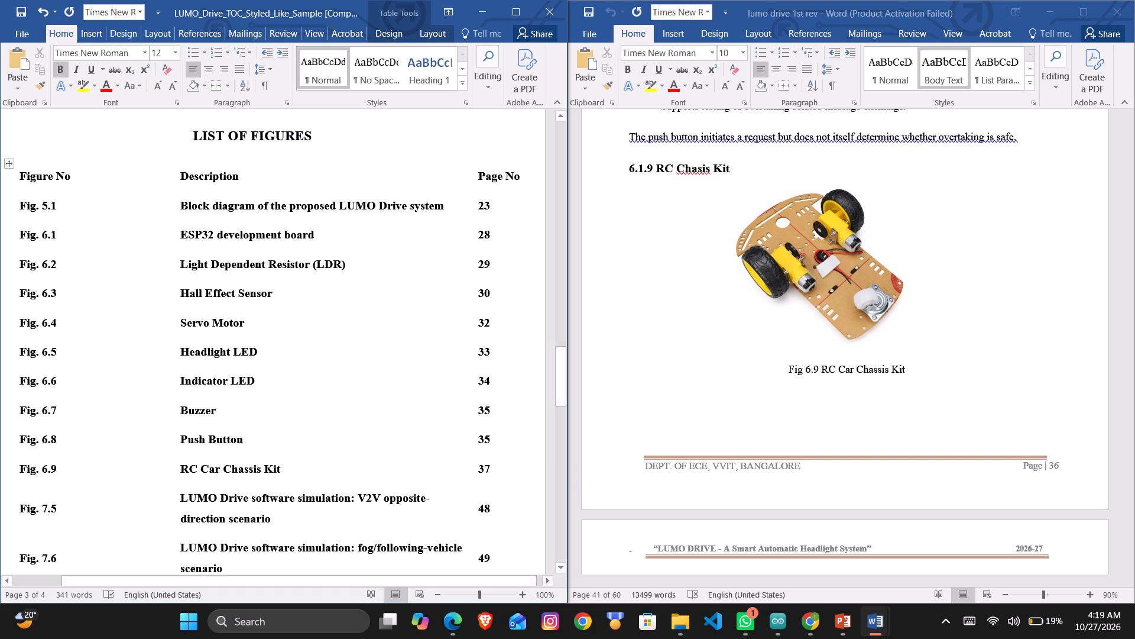
Add the figure number Fig. 6.10 below Fig. 6.9 in the Figure No column.
click(63, 472)
key(Return)
key(ctrl+v)
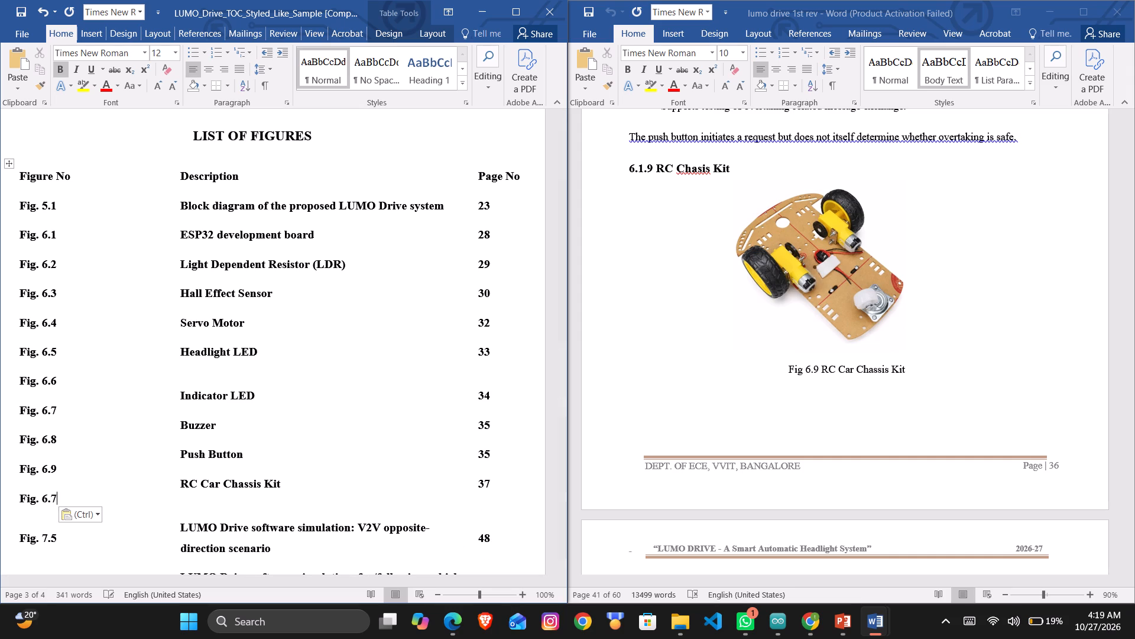
key(BackSpace)
text(10)
Find the Fig 6.10 caption in the report and complete its entry with the description "Battery" and page number 37.
scroll(710, 409, down, 1)
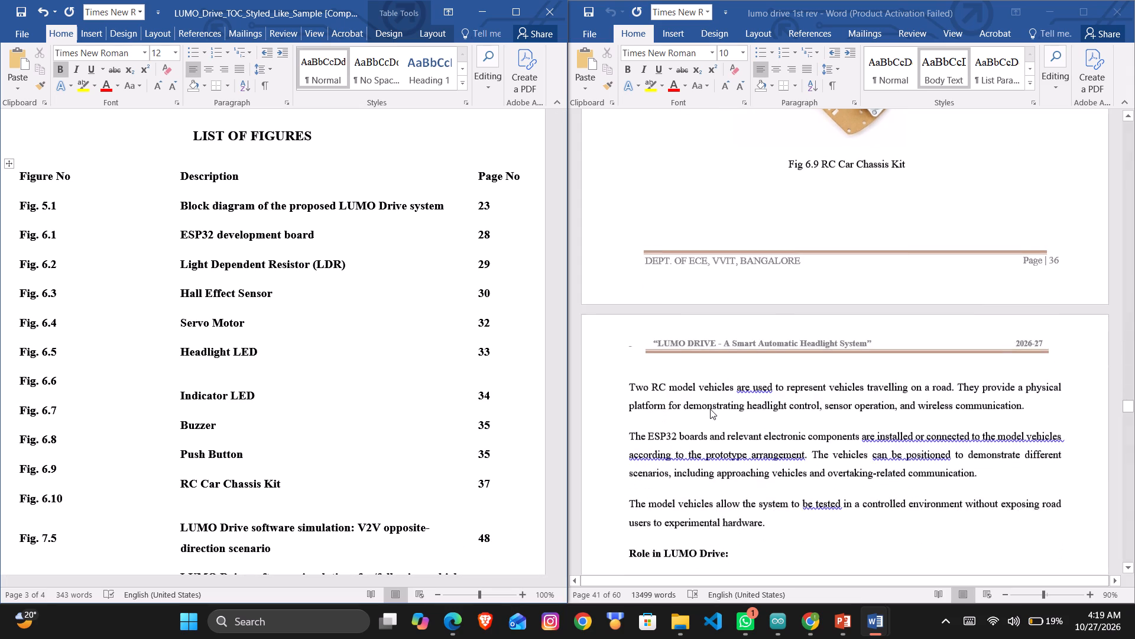
scroll(710, 409, down, 3)
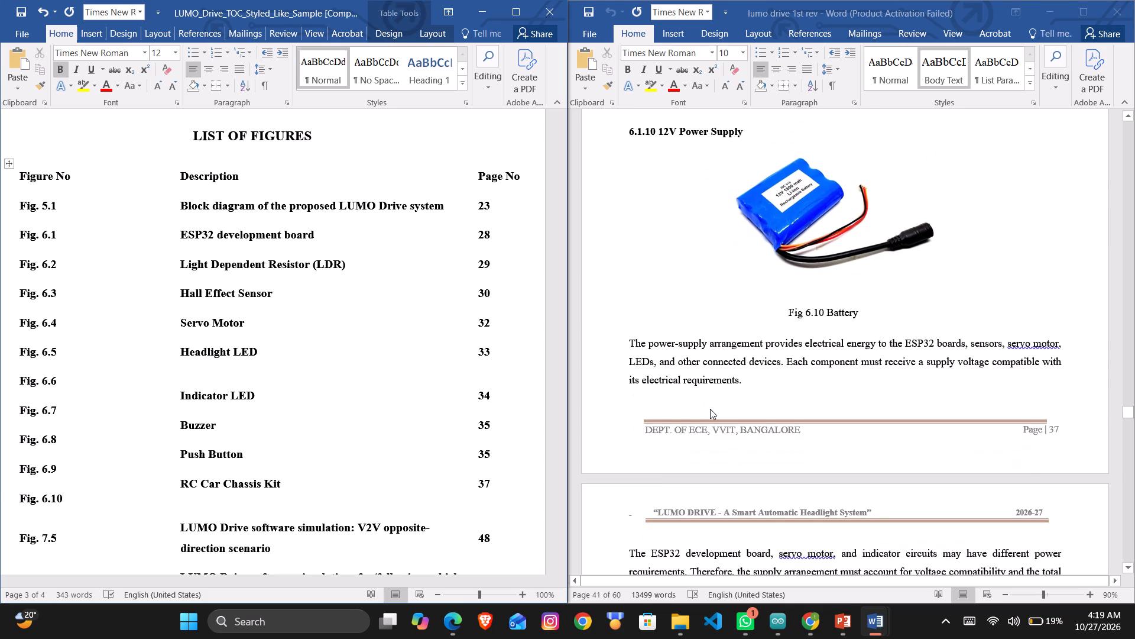
click(281, 488)
key(Return)
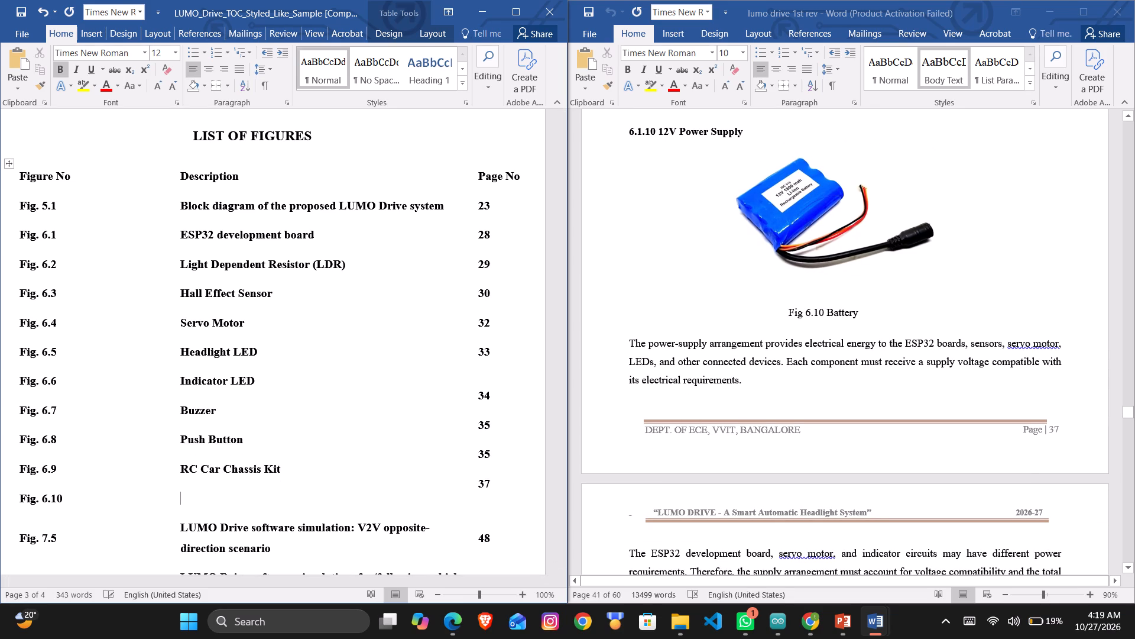
text(Battery)
click(494, 487)
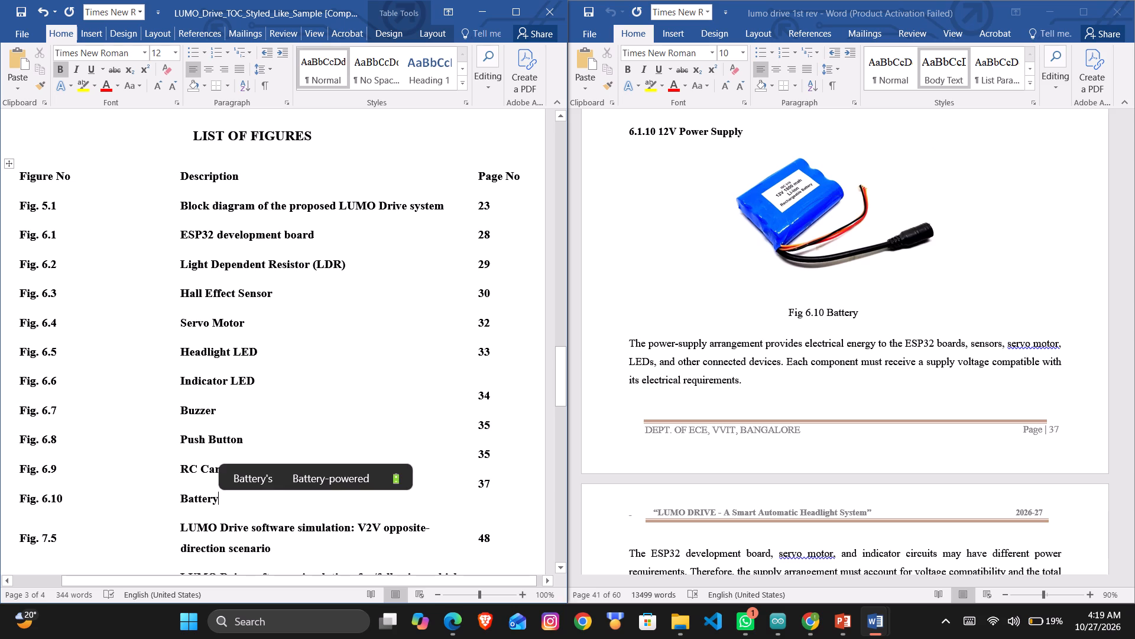
key(Return)
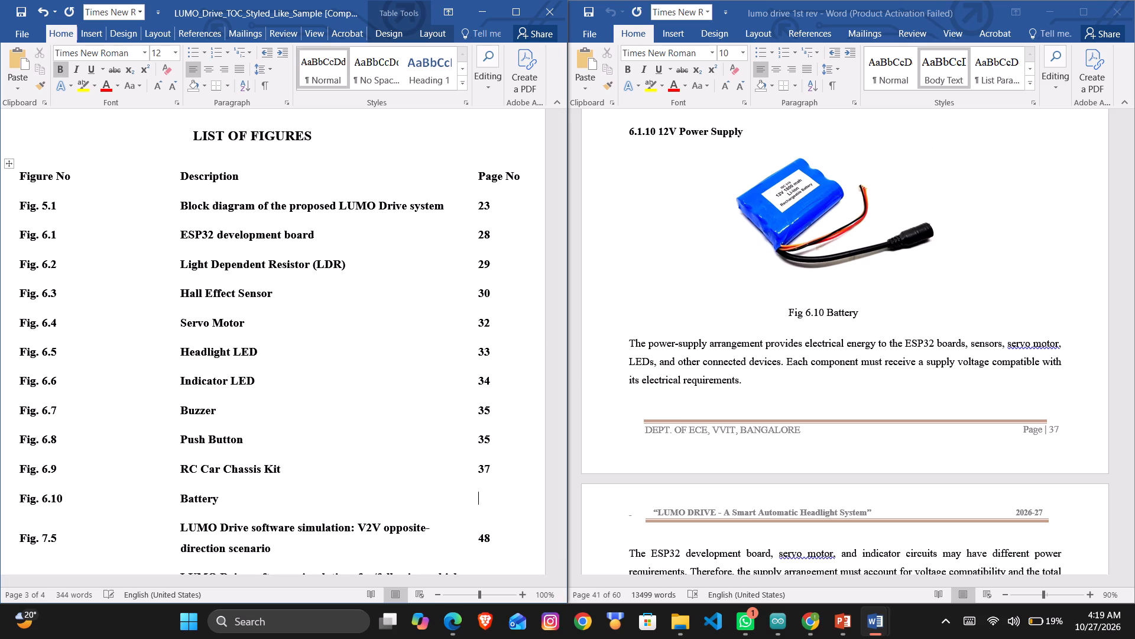
text(37)
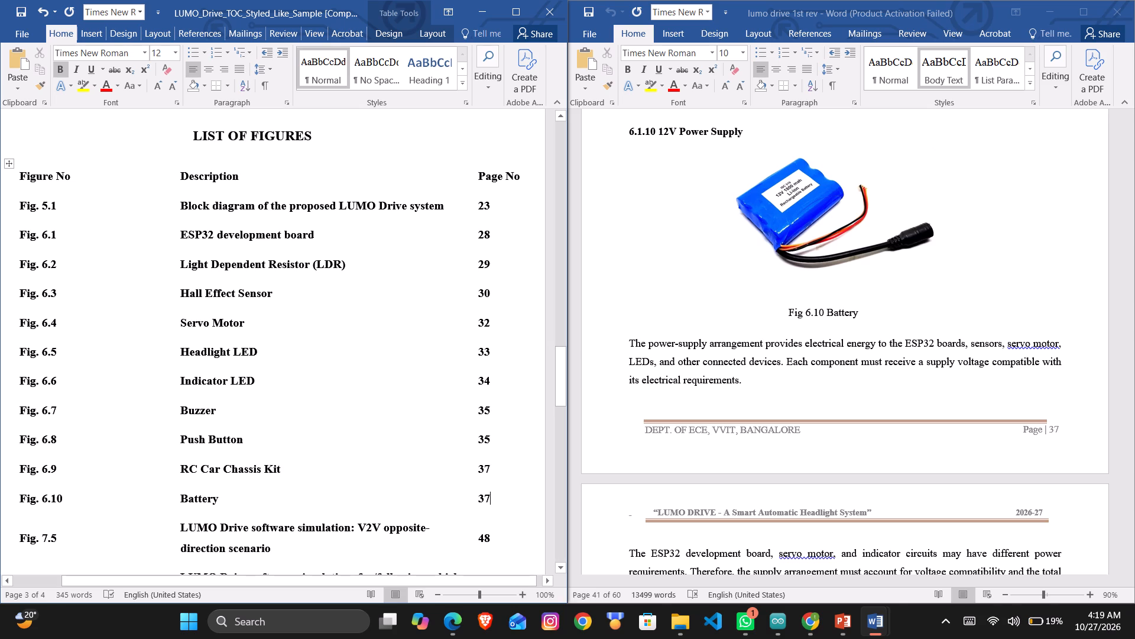
Add the figure number Fig. 6.11 below Fig. 6.10 in the Figure No column.
click(74, 501)
key(Return)
key(ctrl+v)
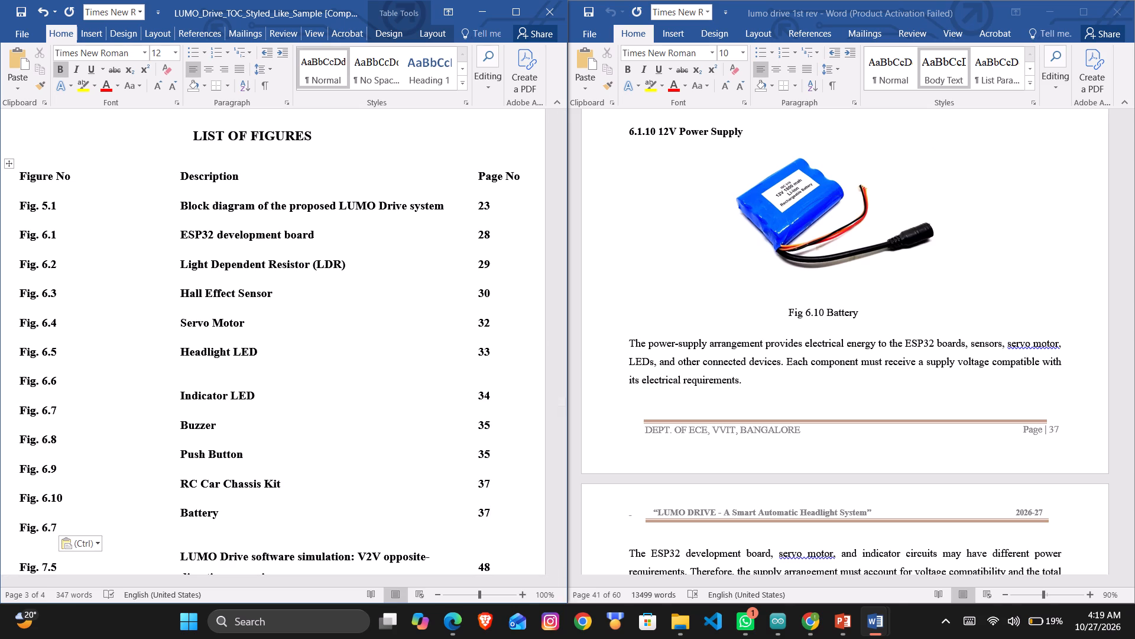
key(BackSpace)
text(11)
Find the Fig 6.11 caption in the report and complete its entry with the description "16x1 LCD Display" and page number 38.
click(221, 524)
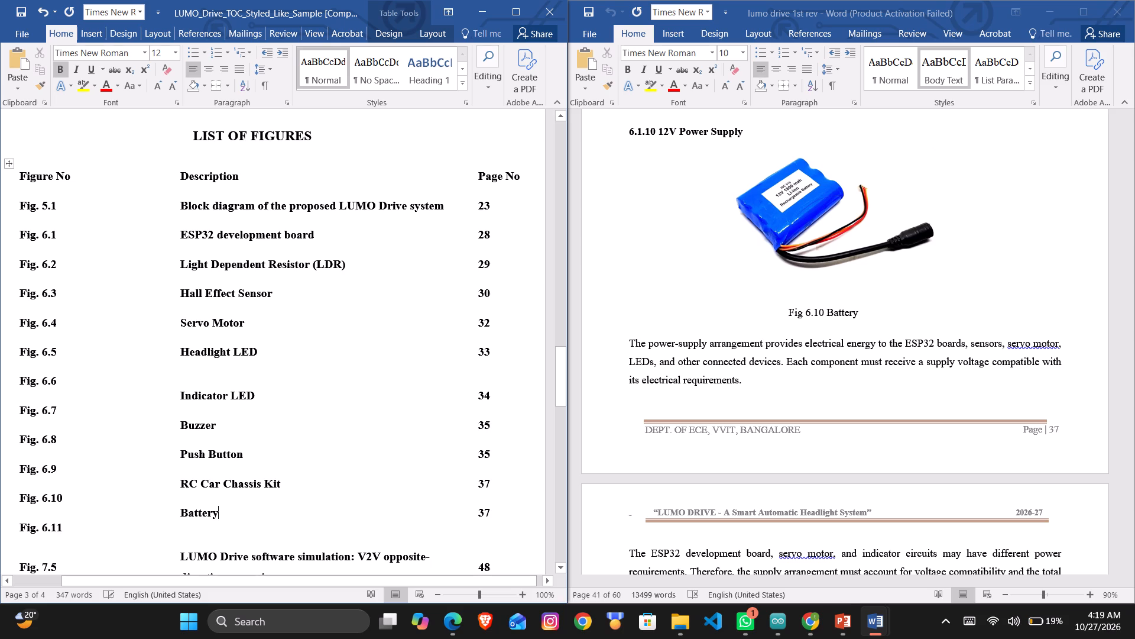
key(Return)
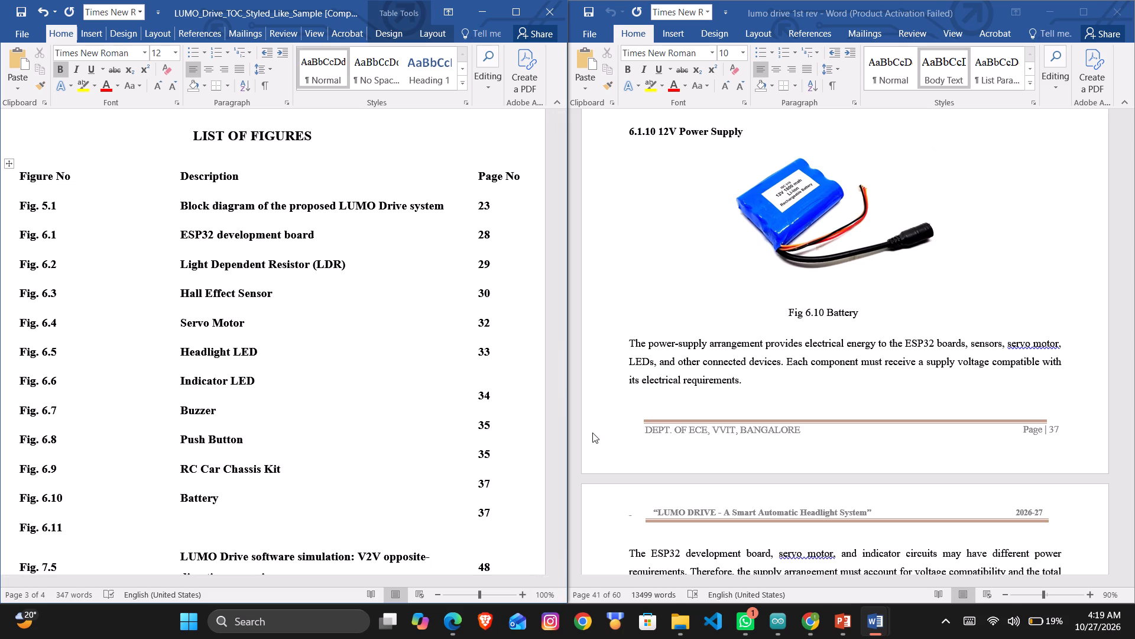
scroll(685, 436, down, 4)
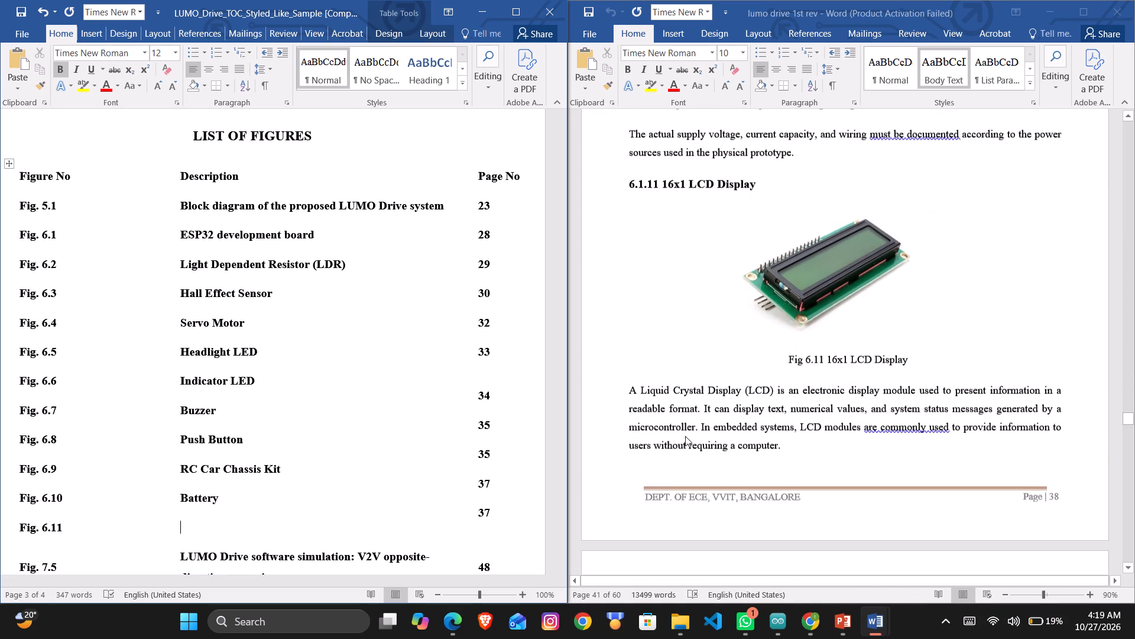
scroll(685, 436, down, 1)
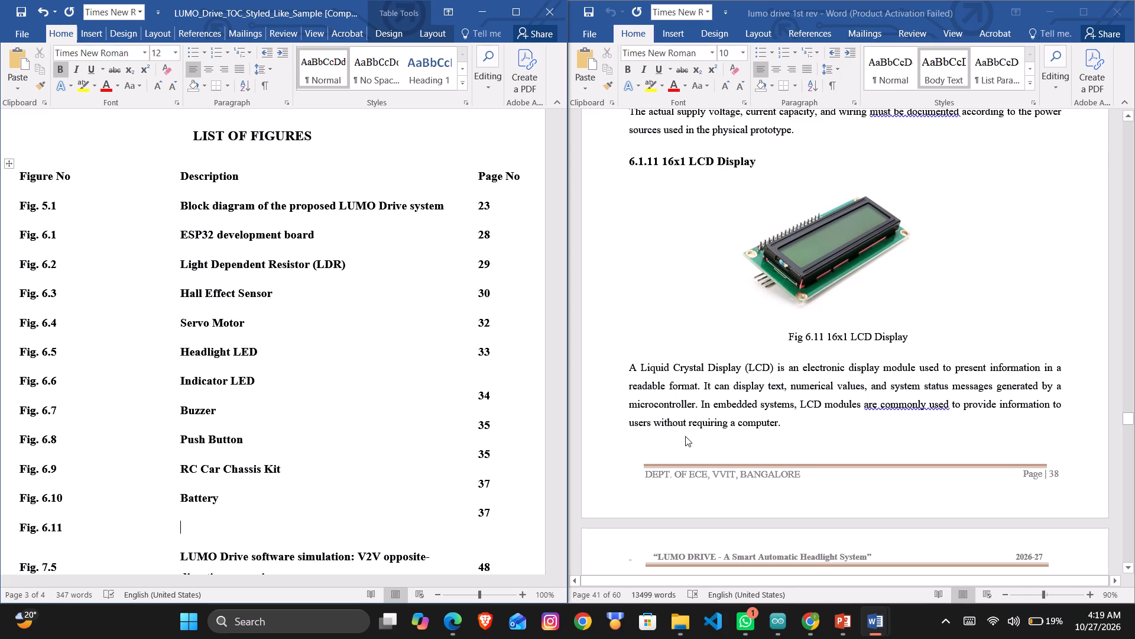
text(16x)
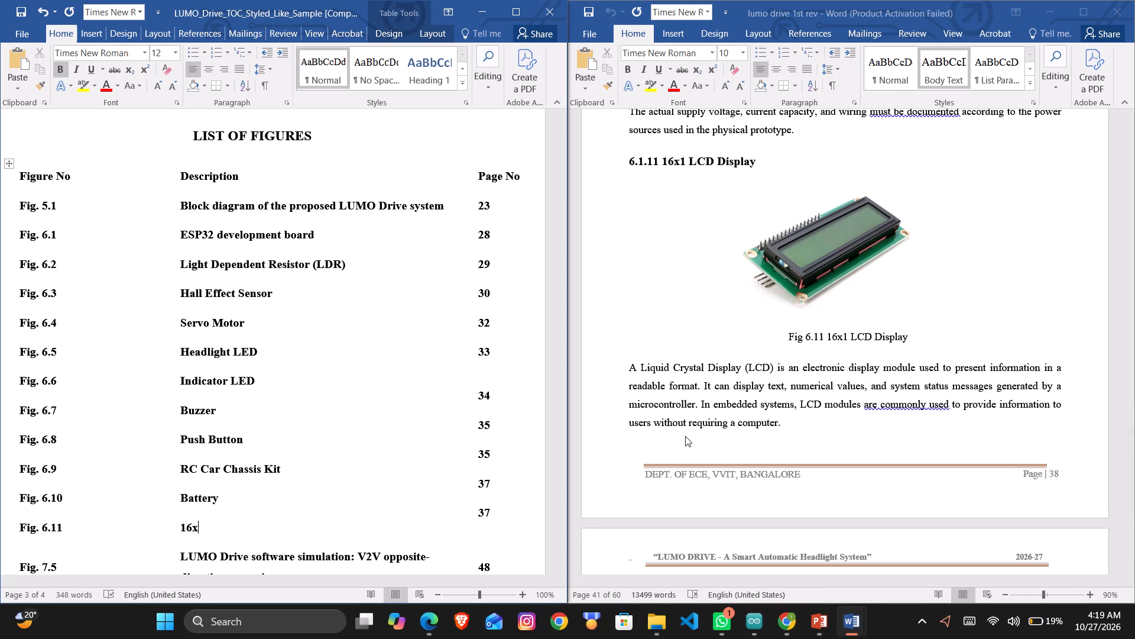
text(1)
key(space)
text(LCD)
key(space)
text(Displa)
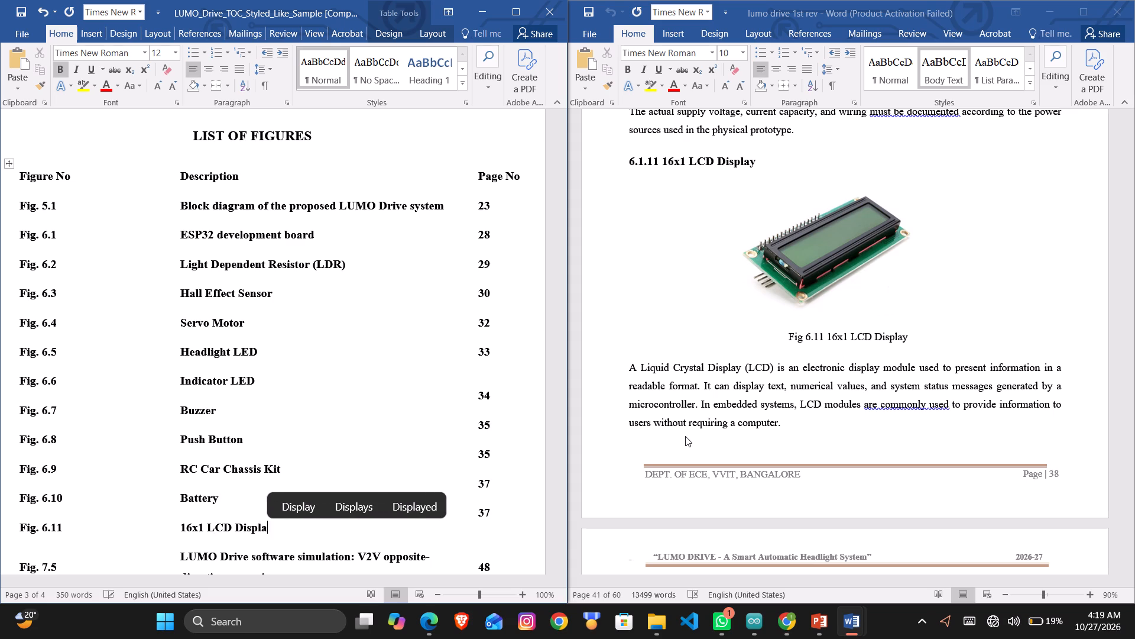
key(y)
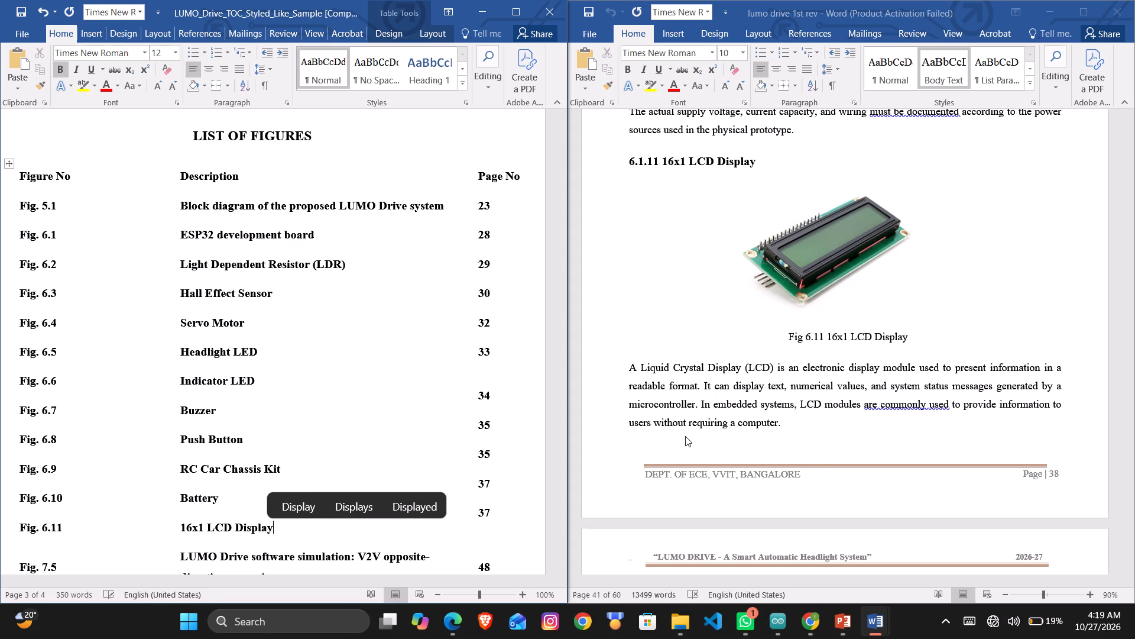
click(492, 514)
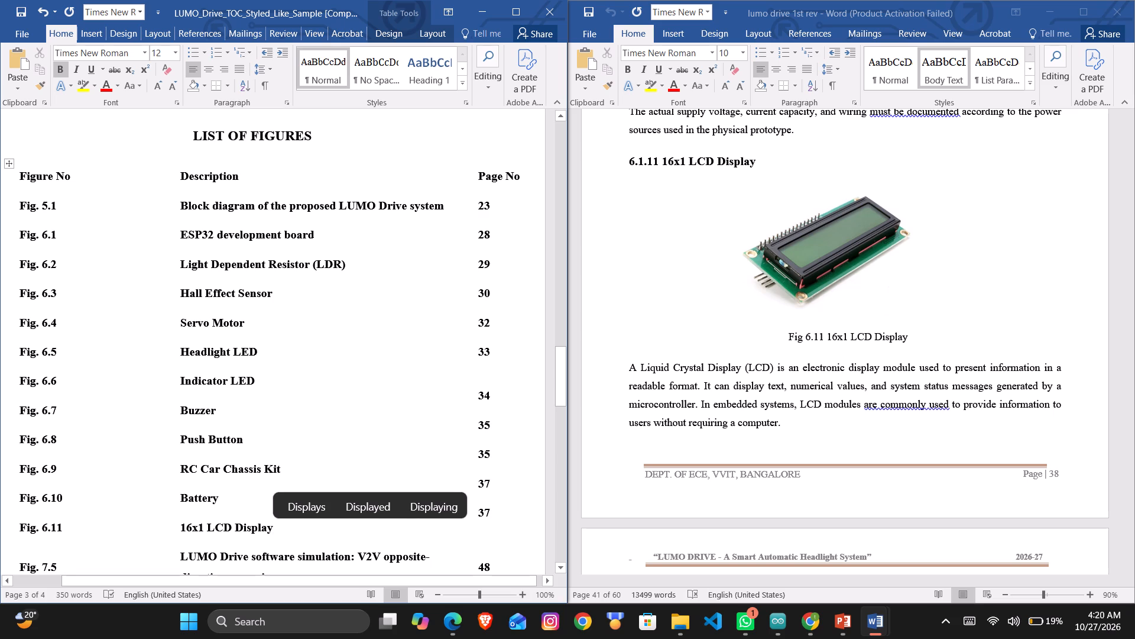
key(Return)
text(38)
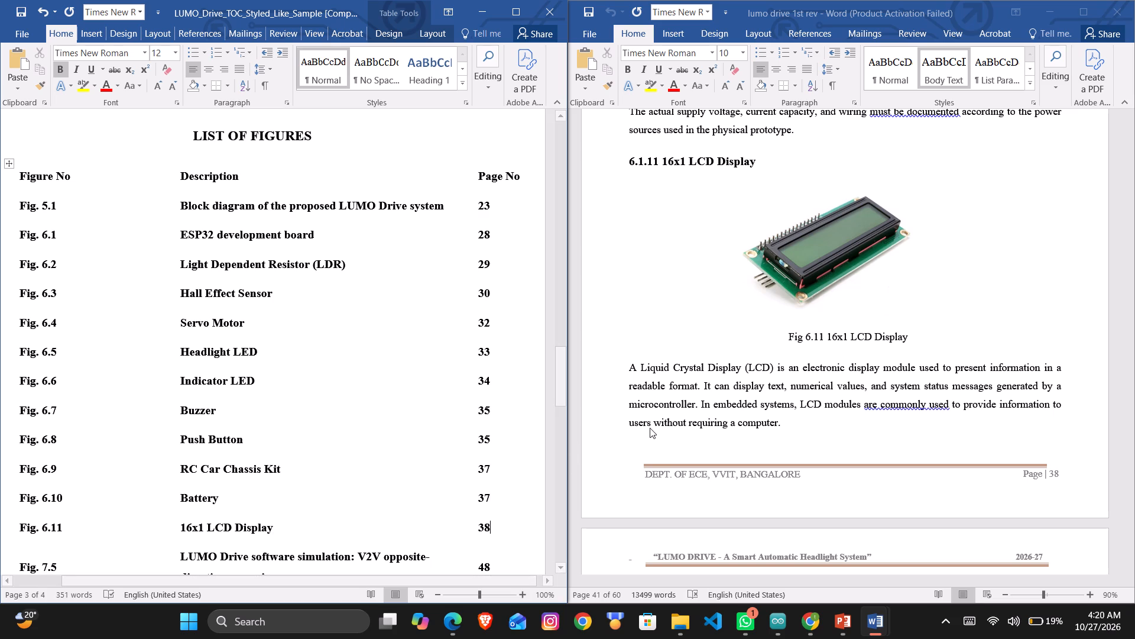
Look through the report pages after Fig 6.11, into Chapter 7, for the next figure caption.
scroll(670, 392, down, 5)
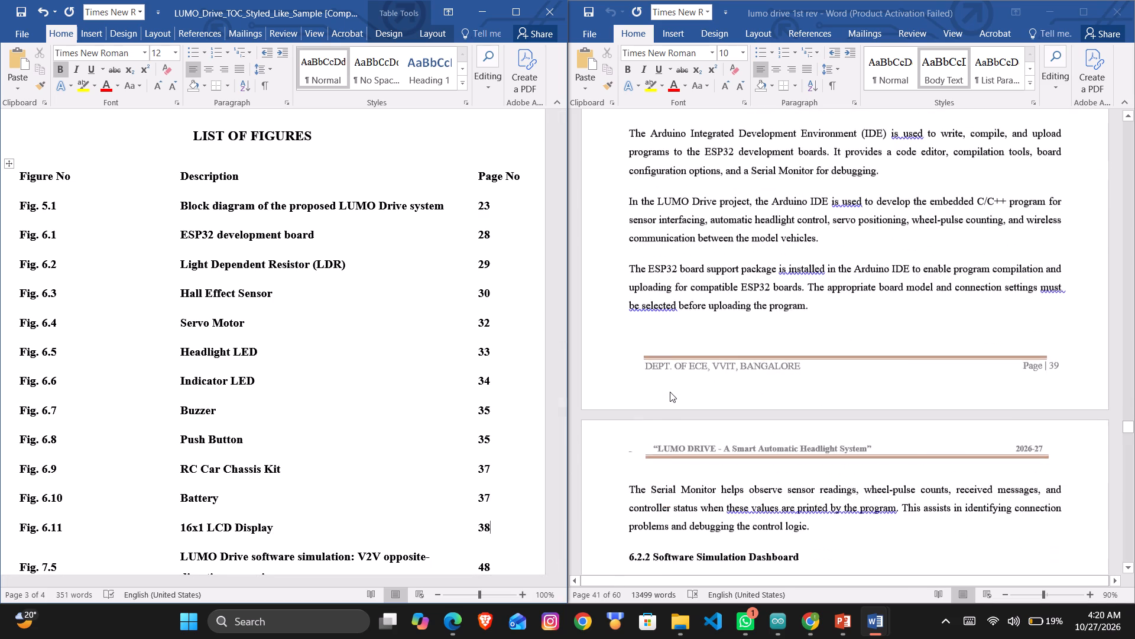
scroll(670, 392, down, 6)
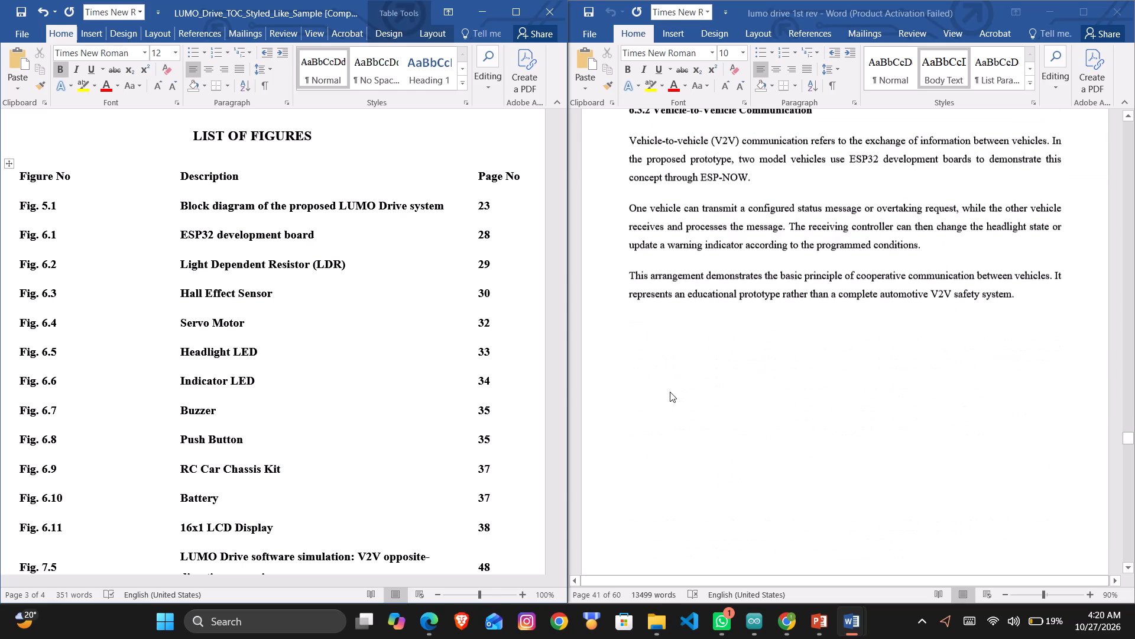
scroll(670, 392, down, 5)
scroll(670, 392, up, 2)
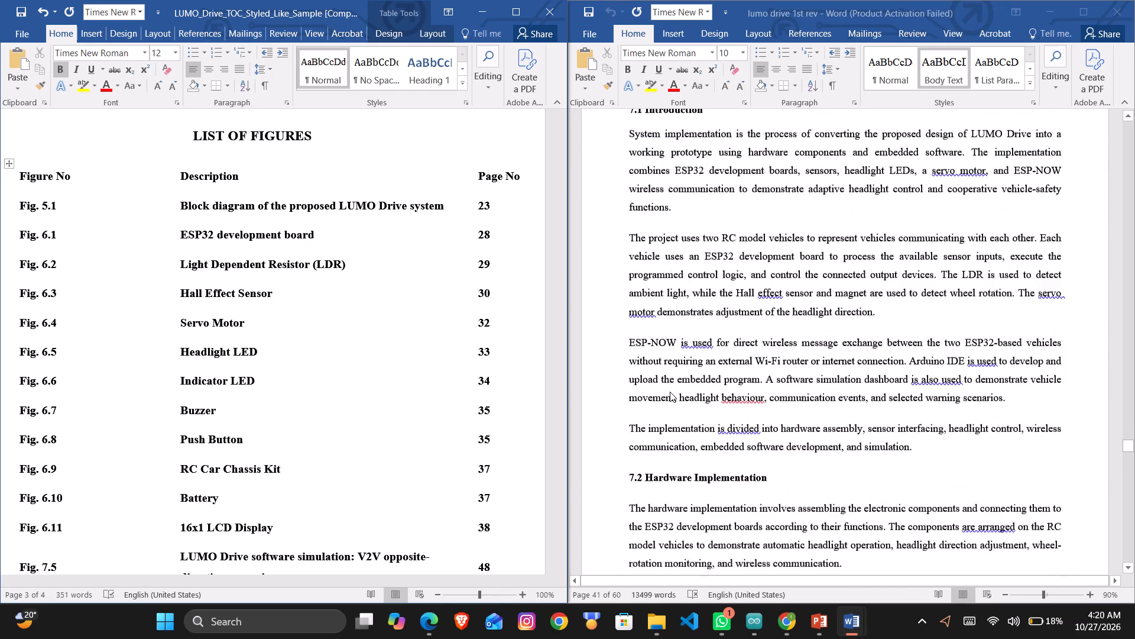
scroll(670, 392, up, 6)
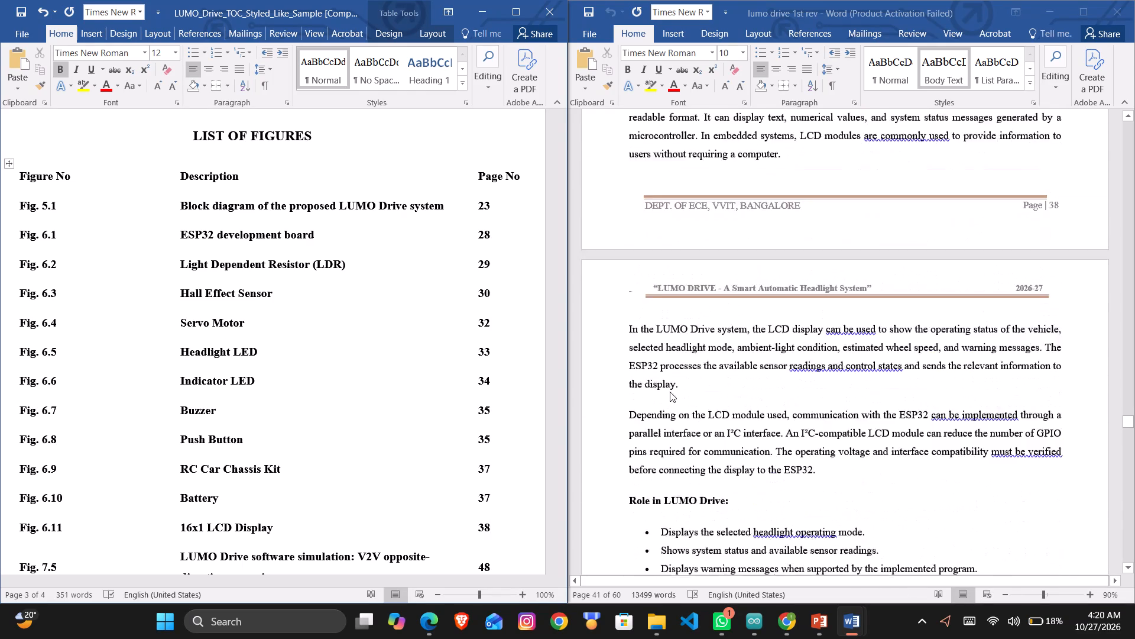
scroll(670, 392, down, 2)
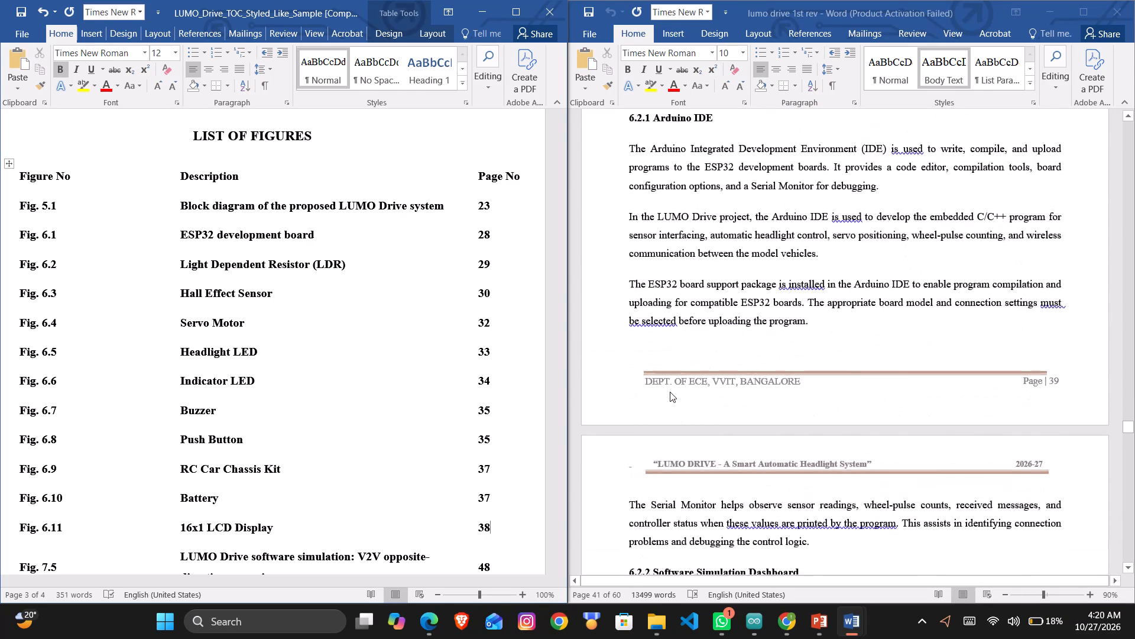
scroll(670, 392, up, 2)
drag(689, 215, 714, 225)
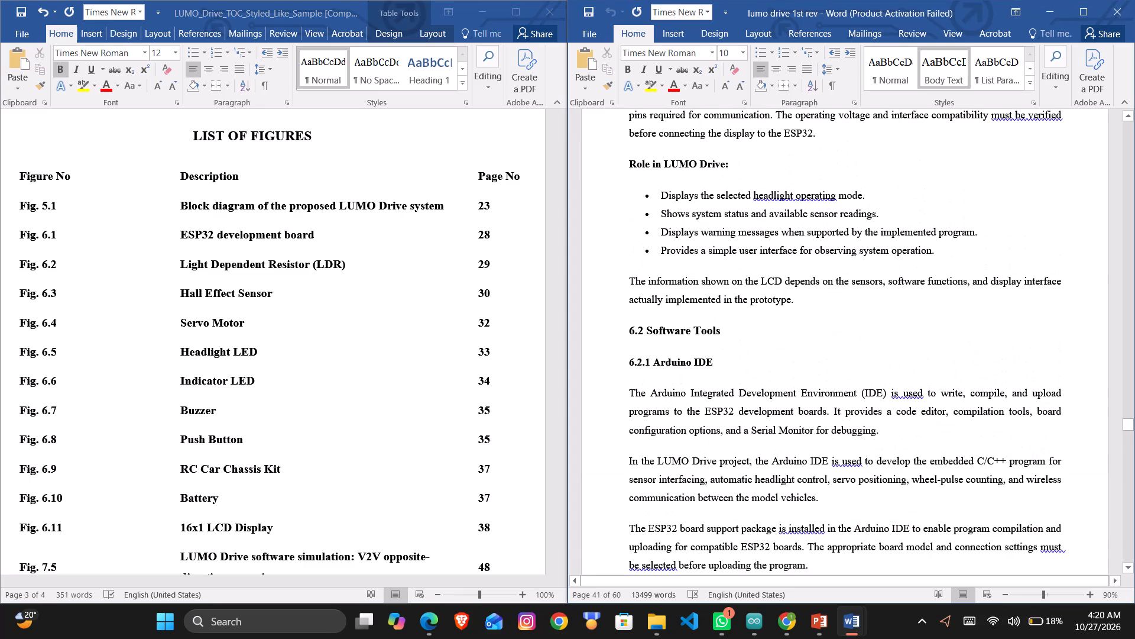
drag(714, 225, 666, 197)
drag(666, 197, 913, 241)
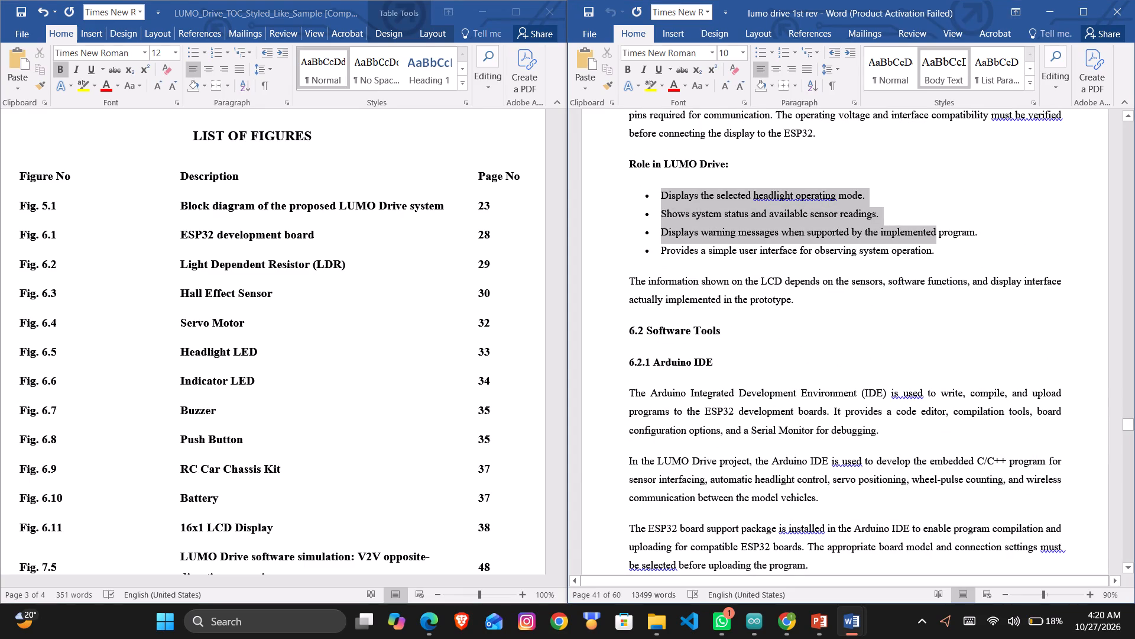
drag(913, 241, 945, 257)
click(901, 270)
scroll(901, 270, down, 7)
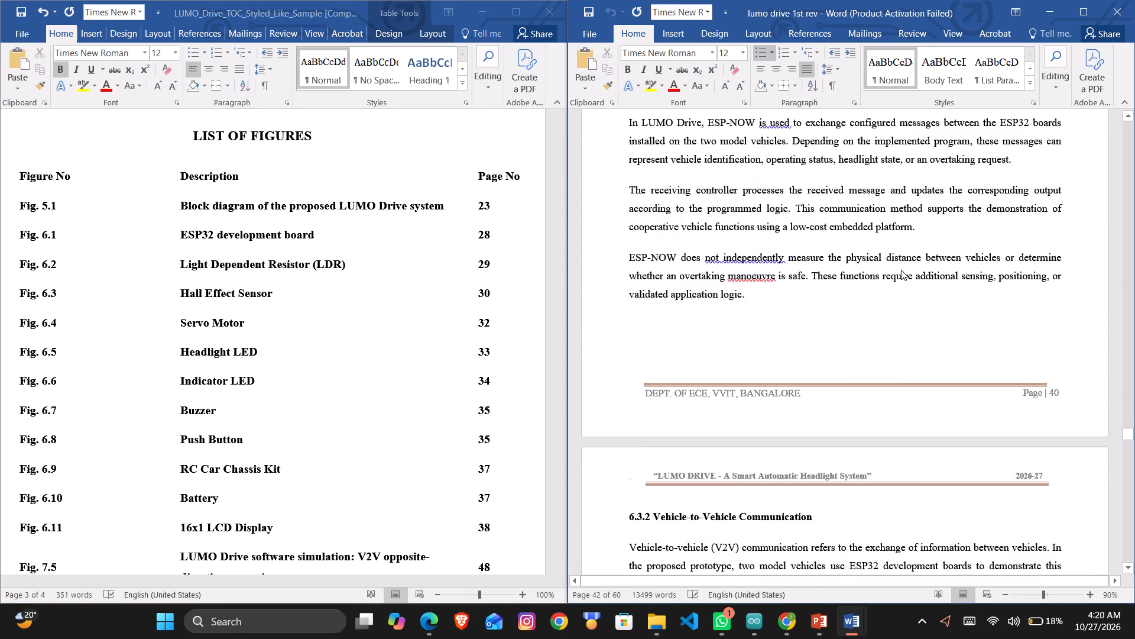
scroll(901, 270, down, 2)
drag(669, 208, 753, 238)
click(741, 270)
scroll(741, 270, down, 3)
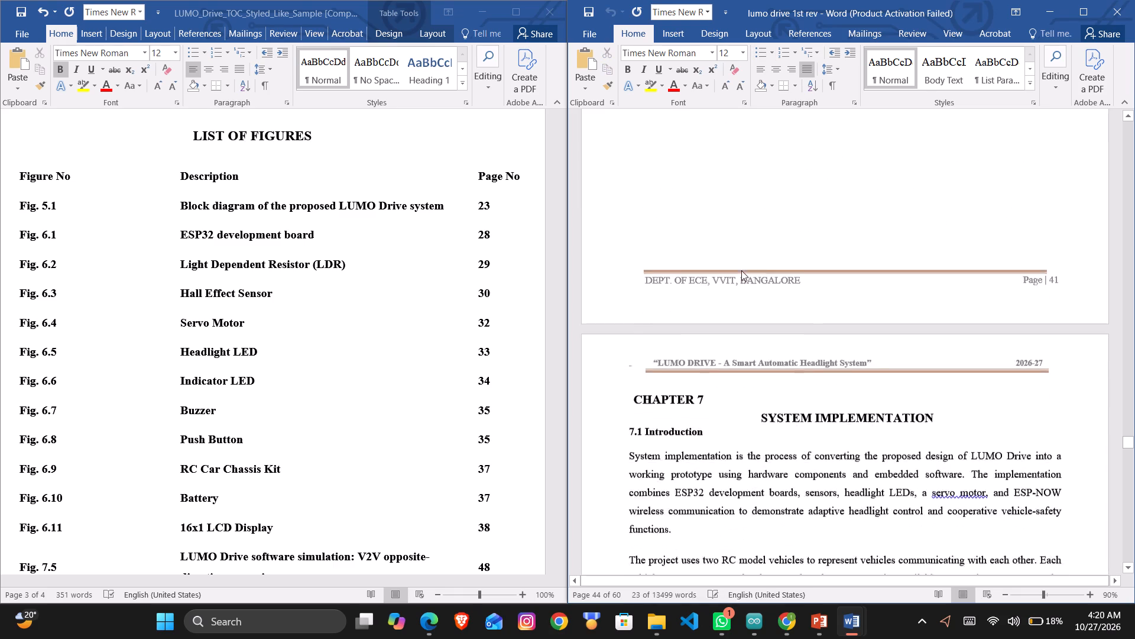
scroll(741, 270, down, 6)
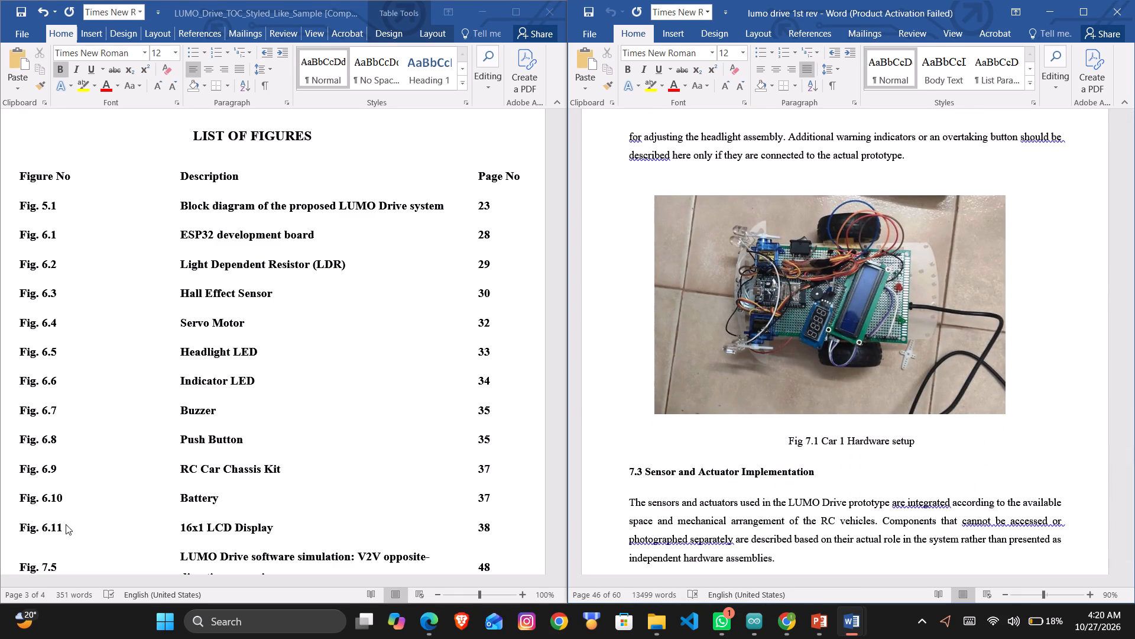
Add the figure number Fig. 7.1 below Fig. 6.11 in the Figure No column.
click(66, 524)
click(66, 524)
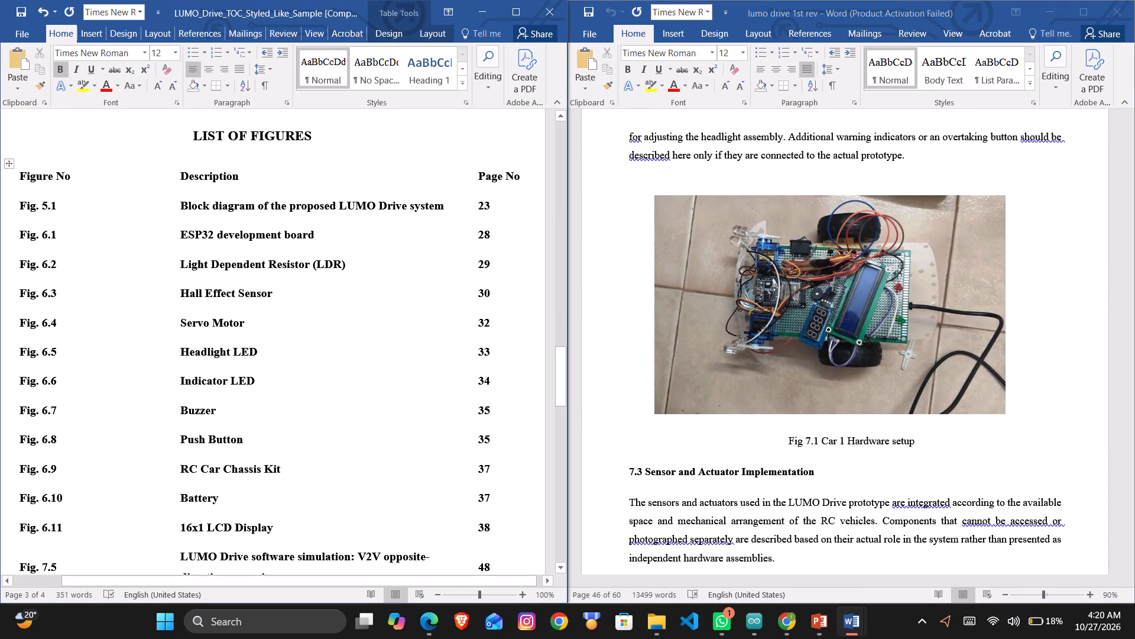
key(Return)
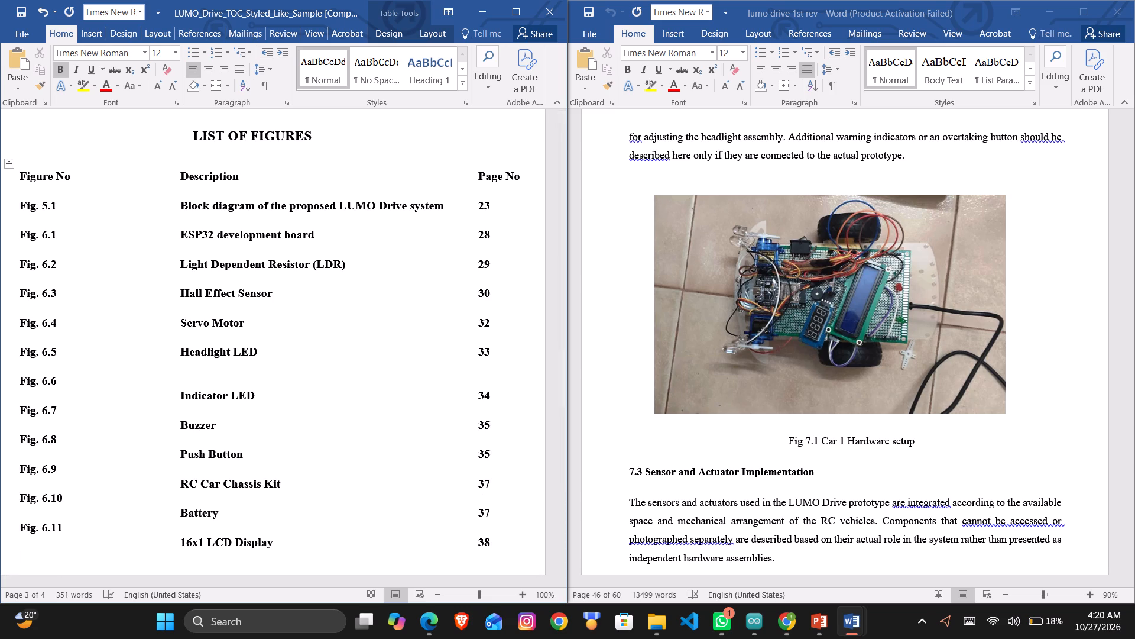
key(ctrl+v)
key(BackSpace)
key(BackSpace)
key(BackSpace)
text(7.1)
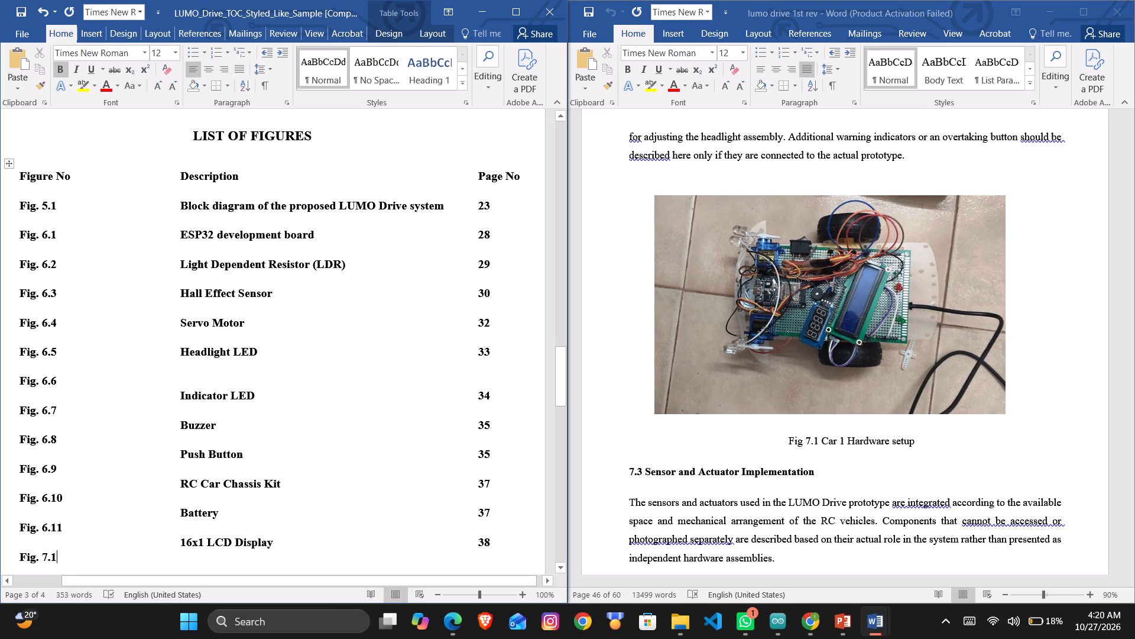
Enter the description "Car 1 Hardware" for Fig. 7.1 below "16x1 LCD Display" in the Description column.
click(275, 544)
key(Return)
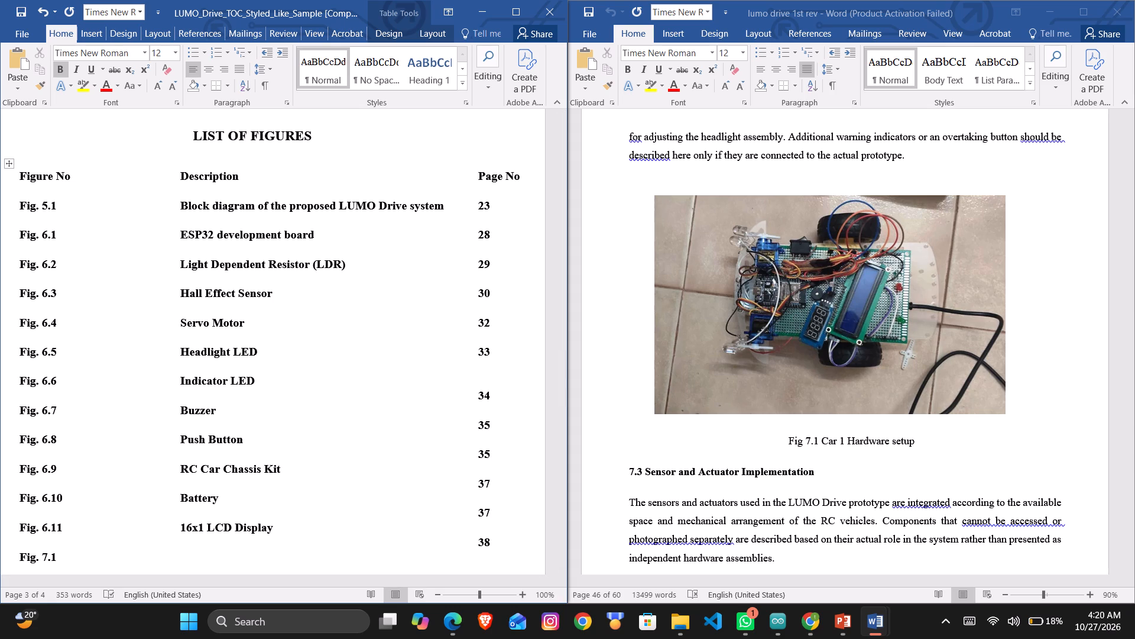
text(Car 1)
key(space)
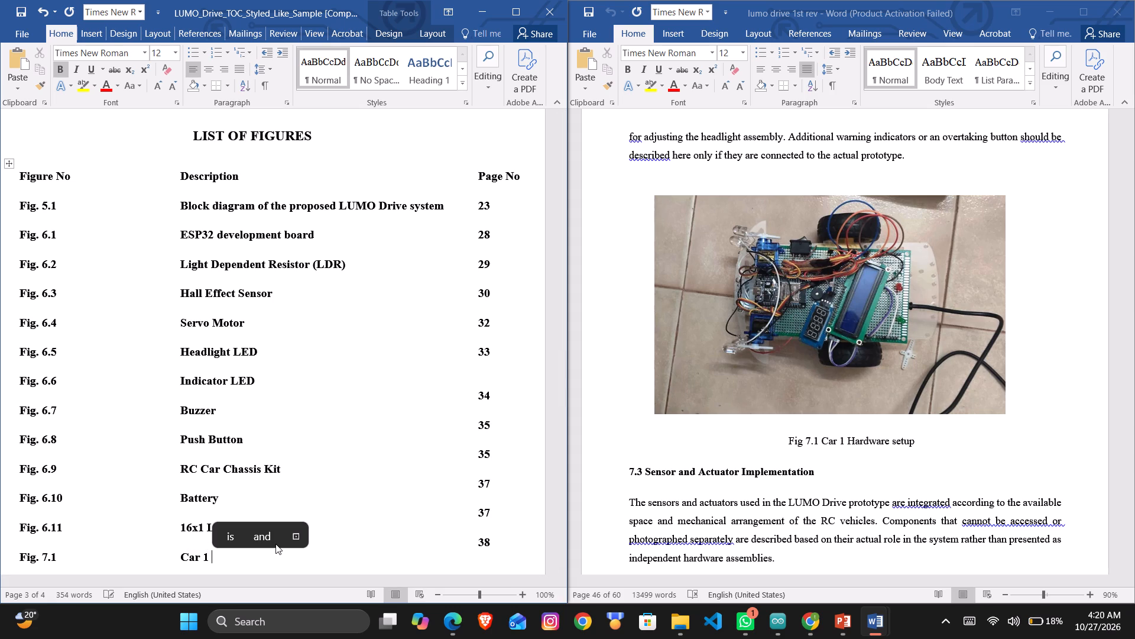
text(har)
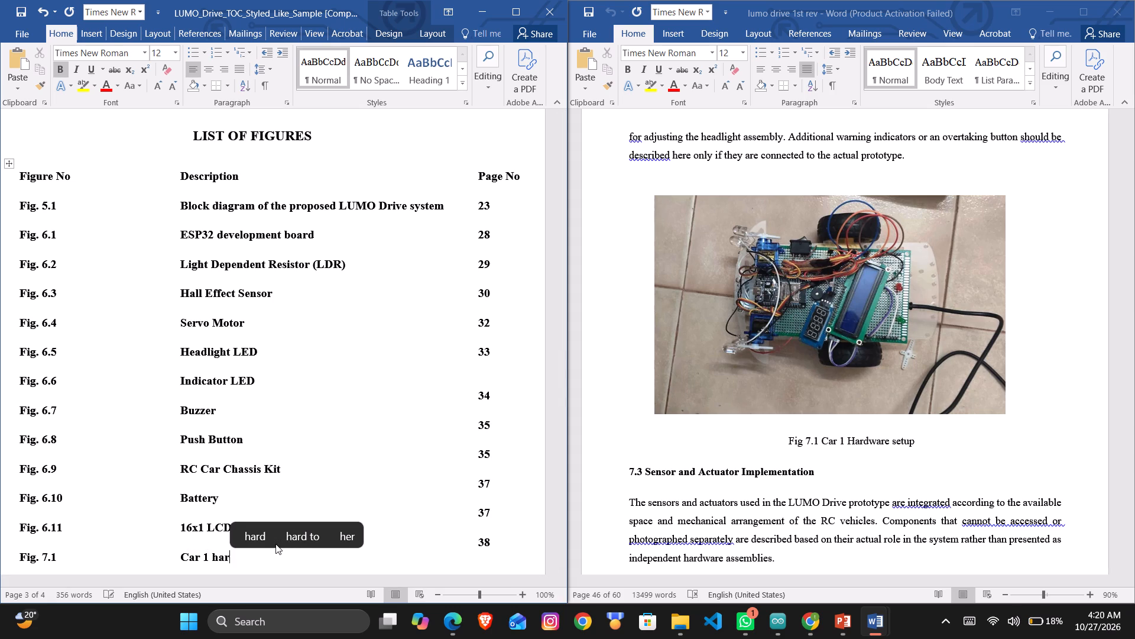
key(BackSpace)
key(BackSpace)
key(BackSpace)
text(Hardware)
key(space)
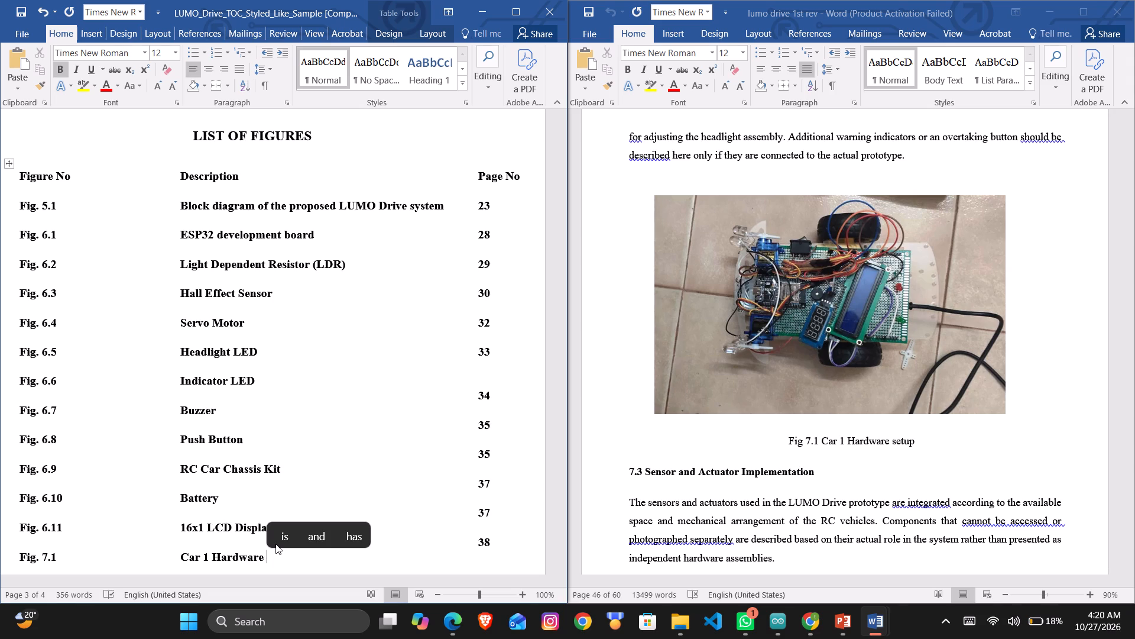
key(BackSpace)
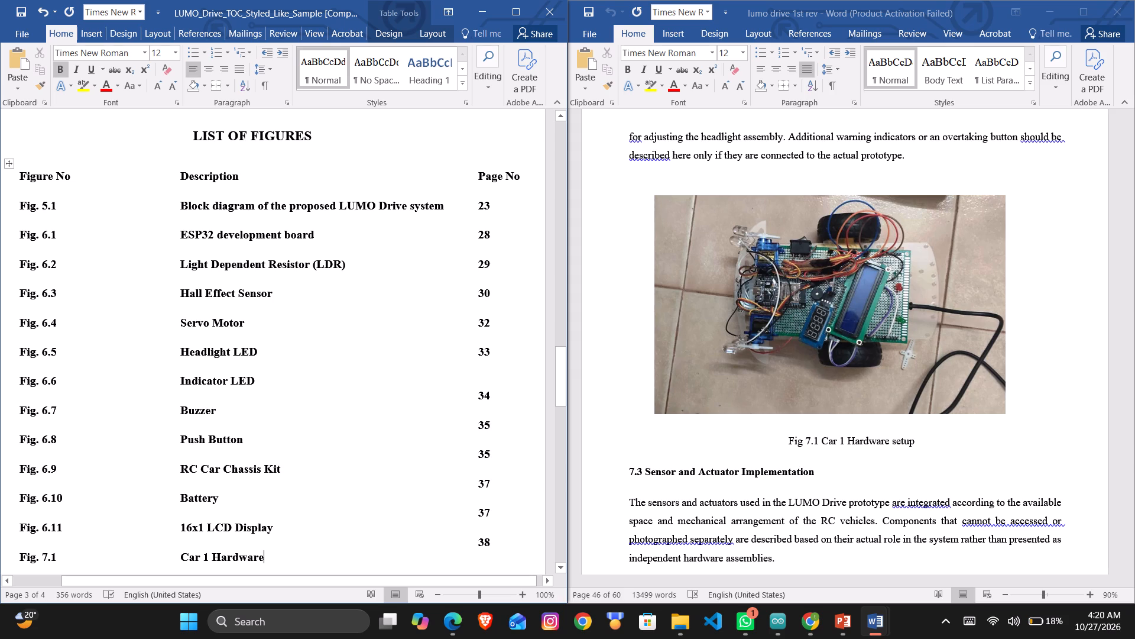
Check the report page that holds Fig 7.1 and enter page number 43 for its entry in the Page No column.
click(496, 542)
key(Return)
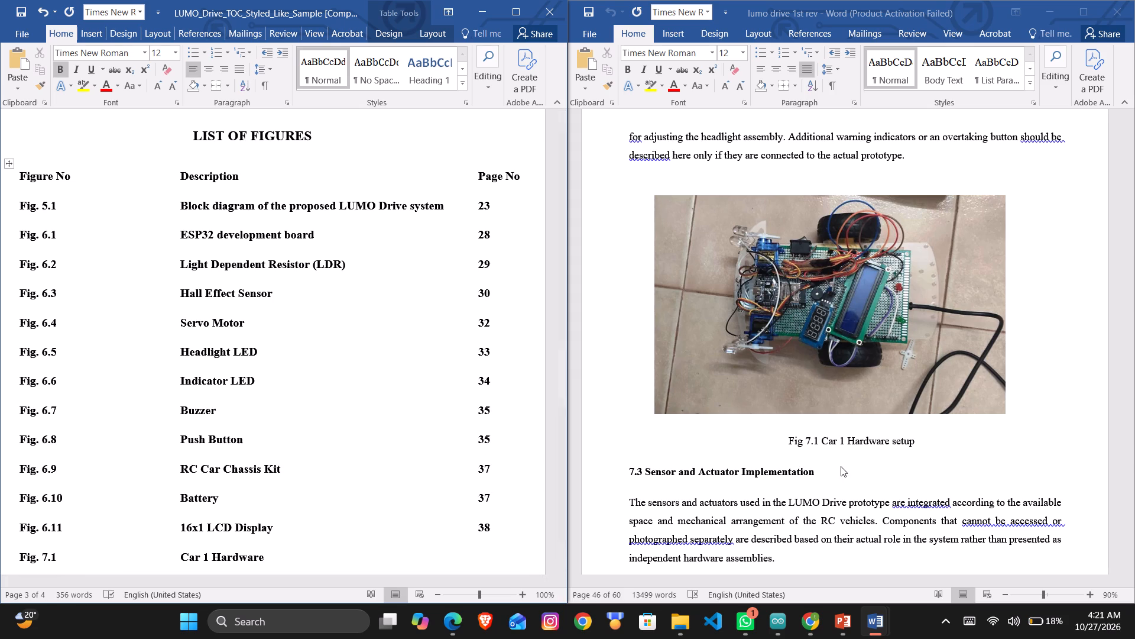
scroll(841, 466, down, 2)
right_click(841, 466)
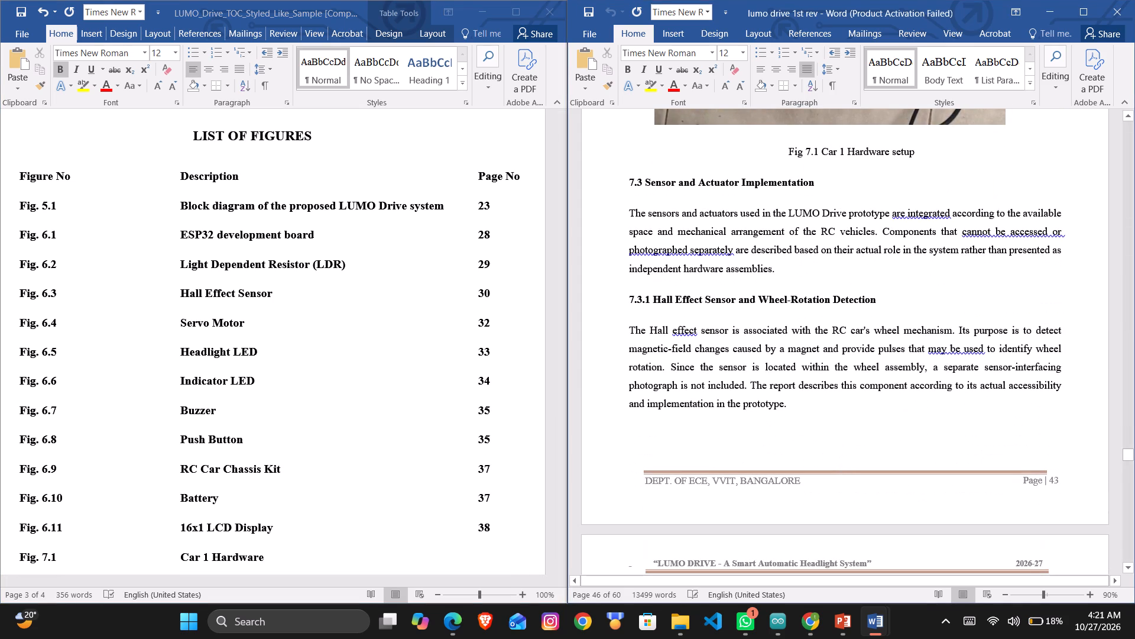
click(479, 553)
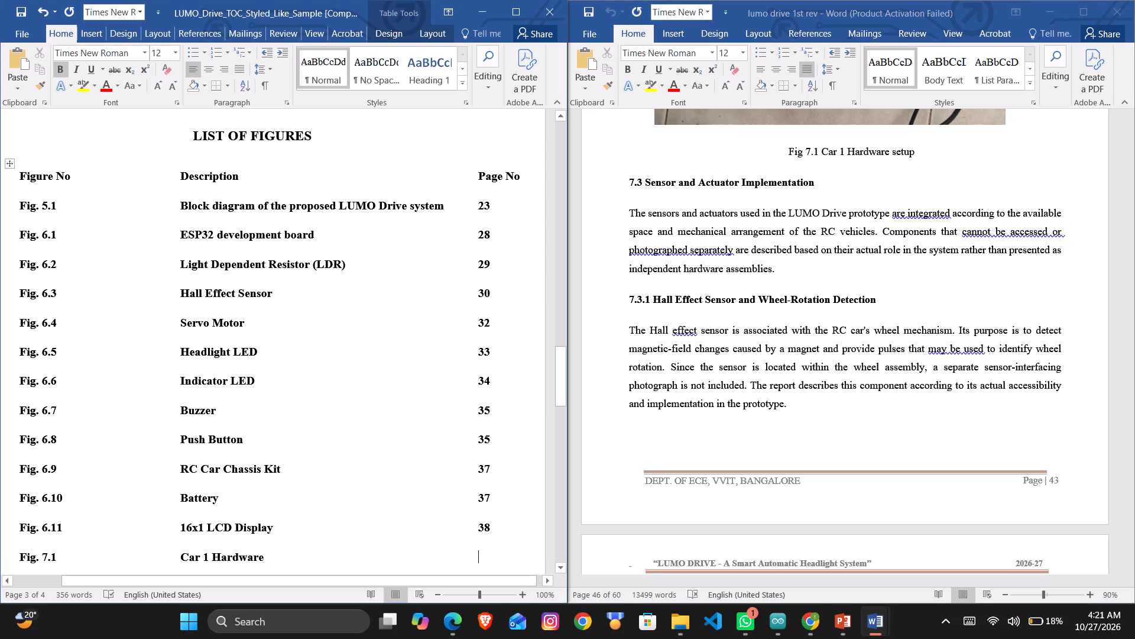
text(43)
Select the Fig. 7.1 label text in the Figure No column of the LIST OF FIGURES.
scroll(433, 517, down, 2)
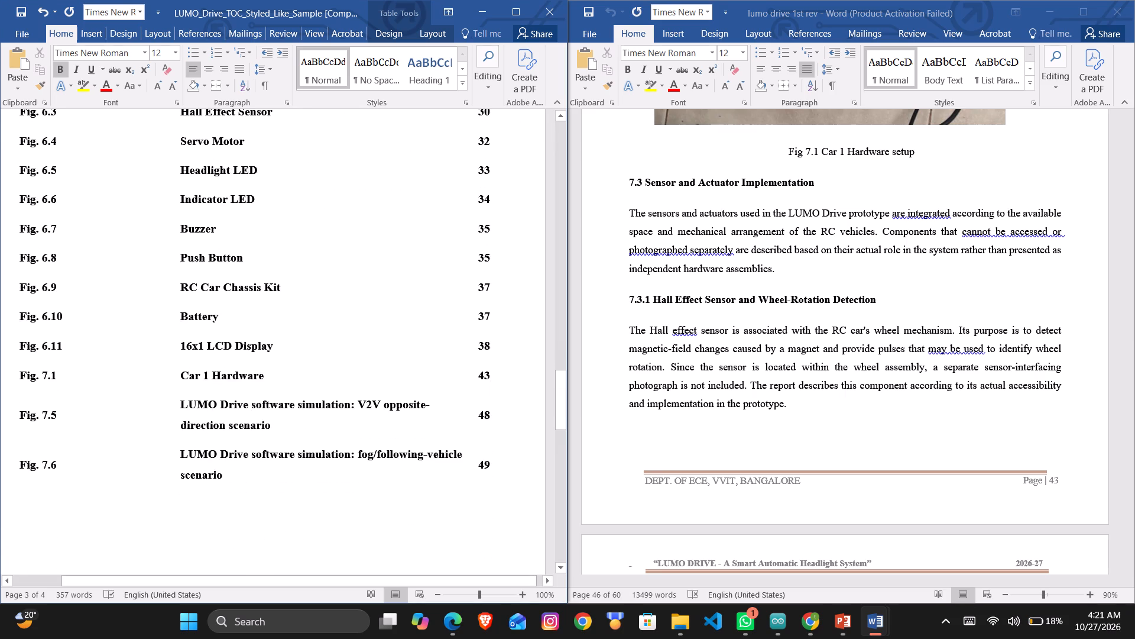
click(67, 374)
key(shift+Left)
key(shift+Left)
key(shift+Left)
key(shift+Left)
key(shift+Left)
key(shift+Left)
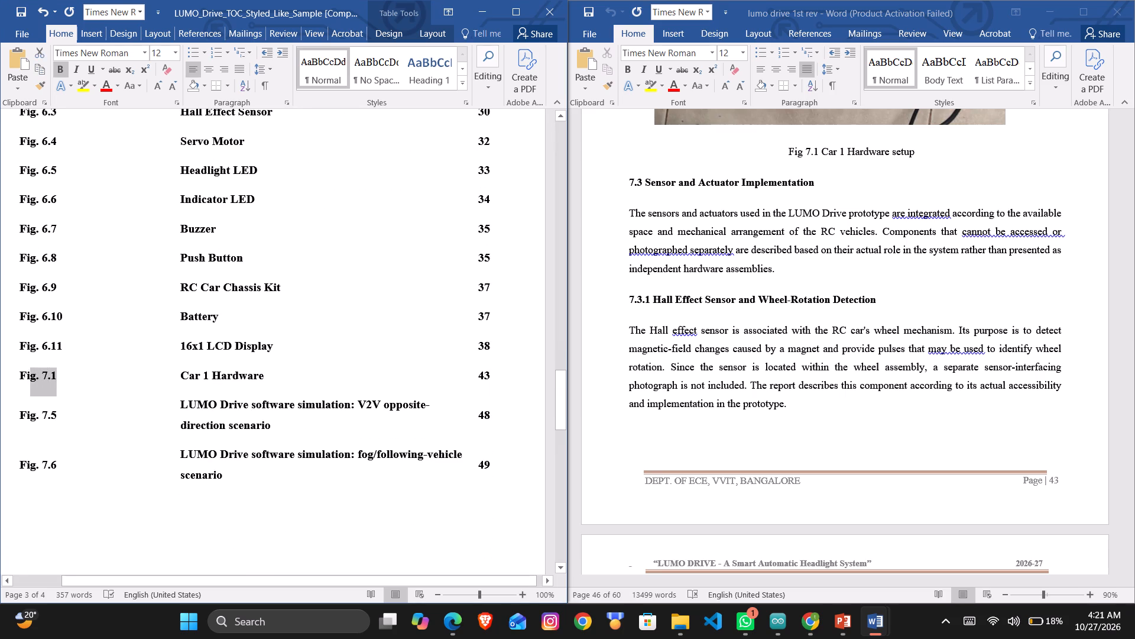
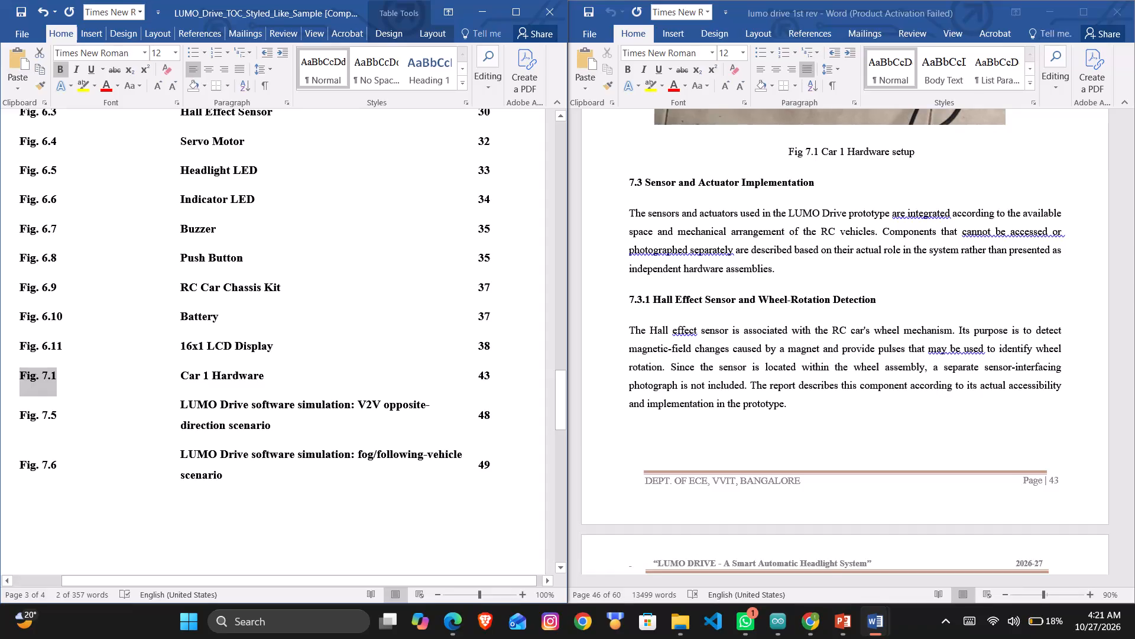
Add the figure number Fig. 7.2 below Fig. 7.1 in the Figure No column.
click(67, 374)
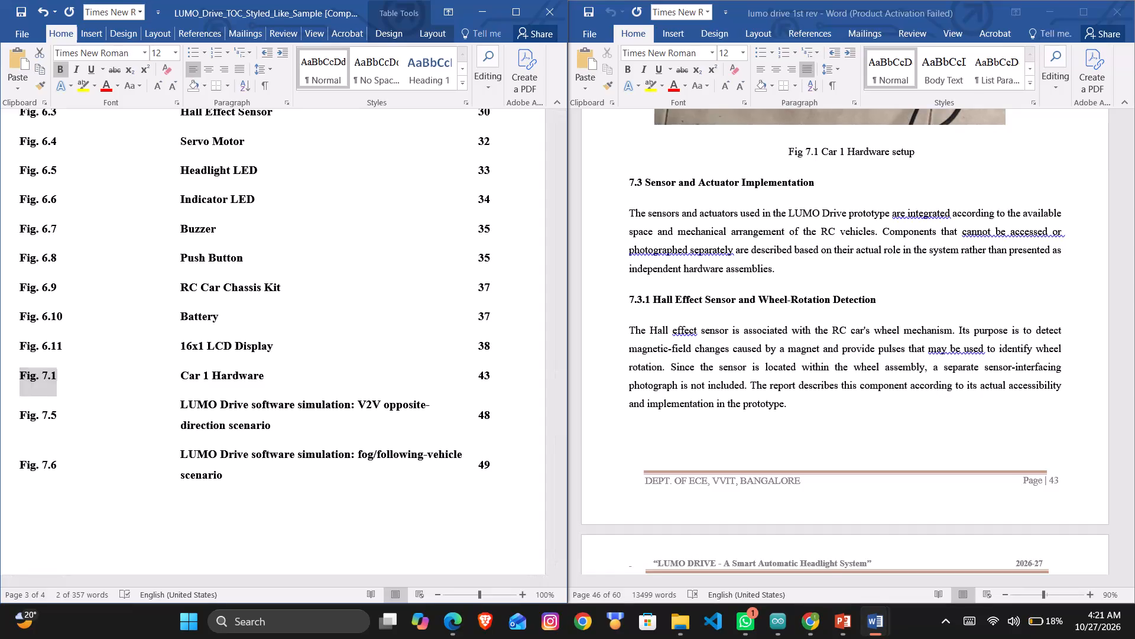
key(Return)
key(ctrl+v)
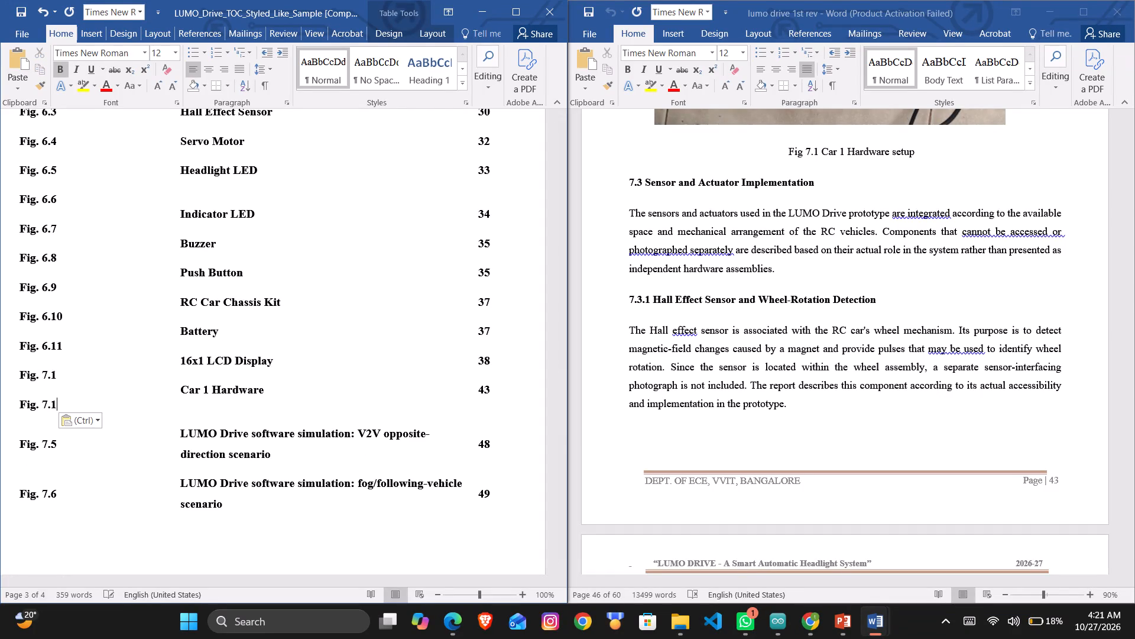
key(equal)
key(BackSpace)
key(BackSpace)
key(2)
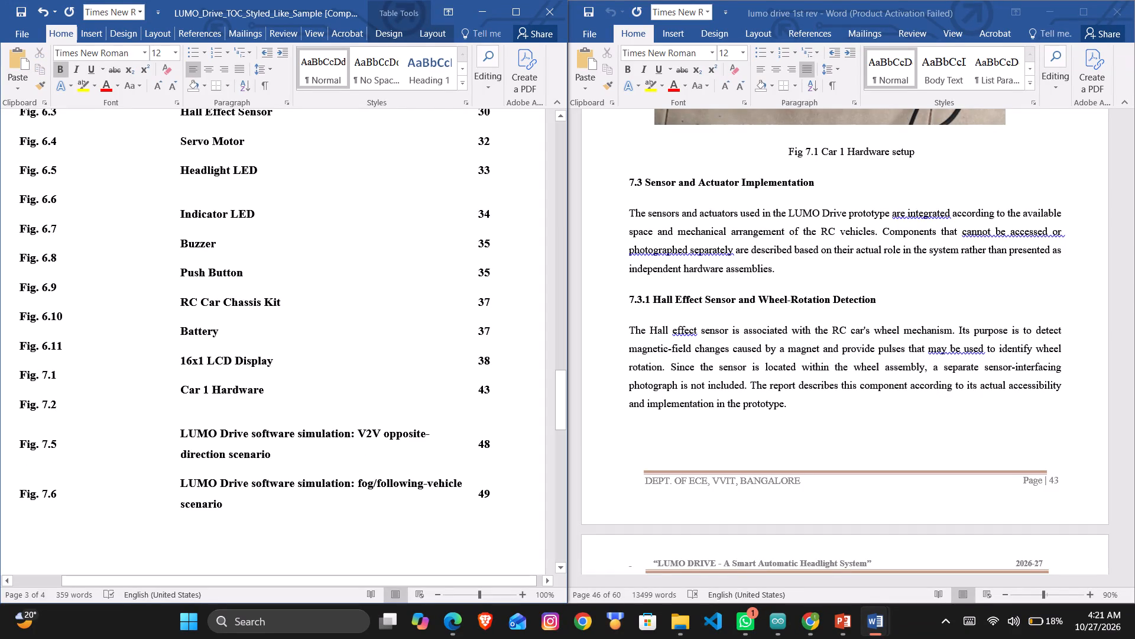
Copy the "Car 1 Hardware" description onto a new line below it and change the copy to "Car 2 Hardware" for Fig. 7.2.
drag(265, 390, 180, 392)
key(ctrl+c)
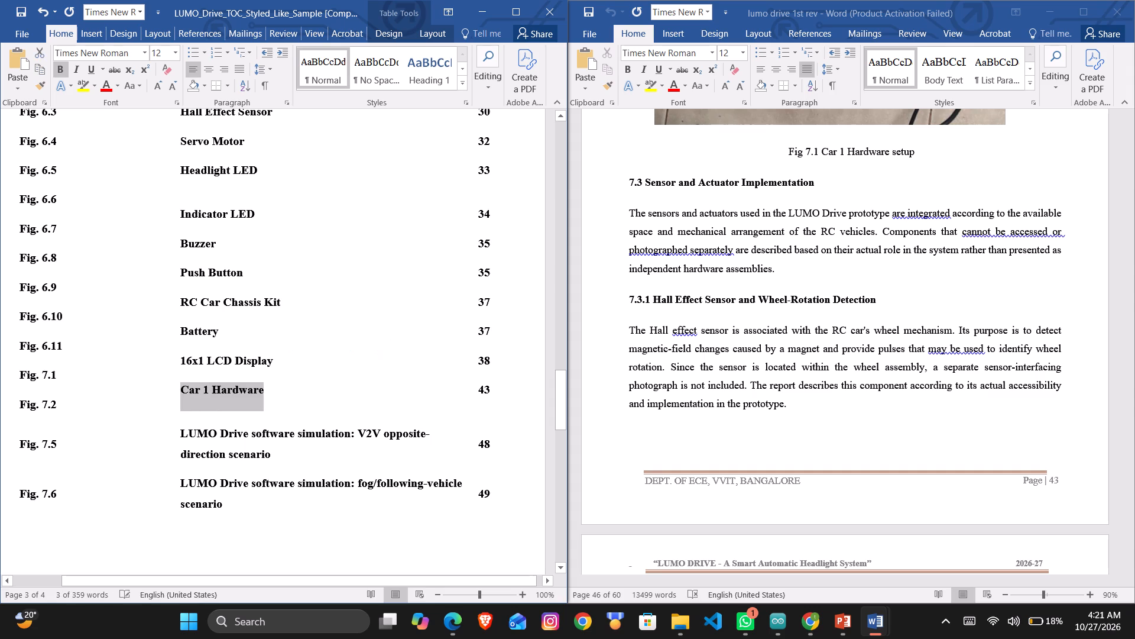
click(270, 396)
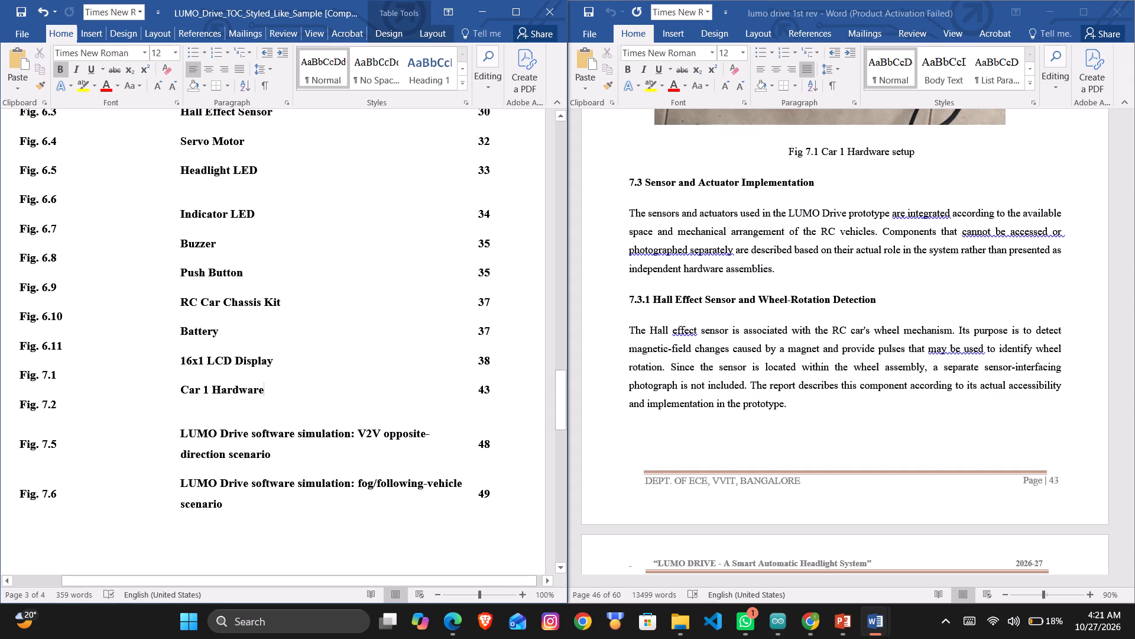
key(Return)
key(ctrl+v)
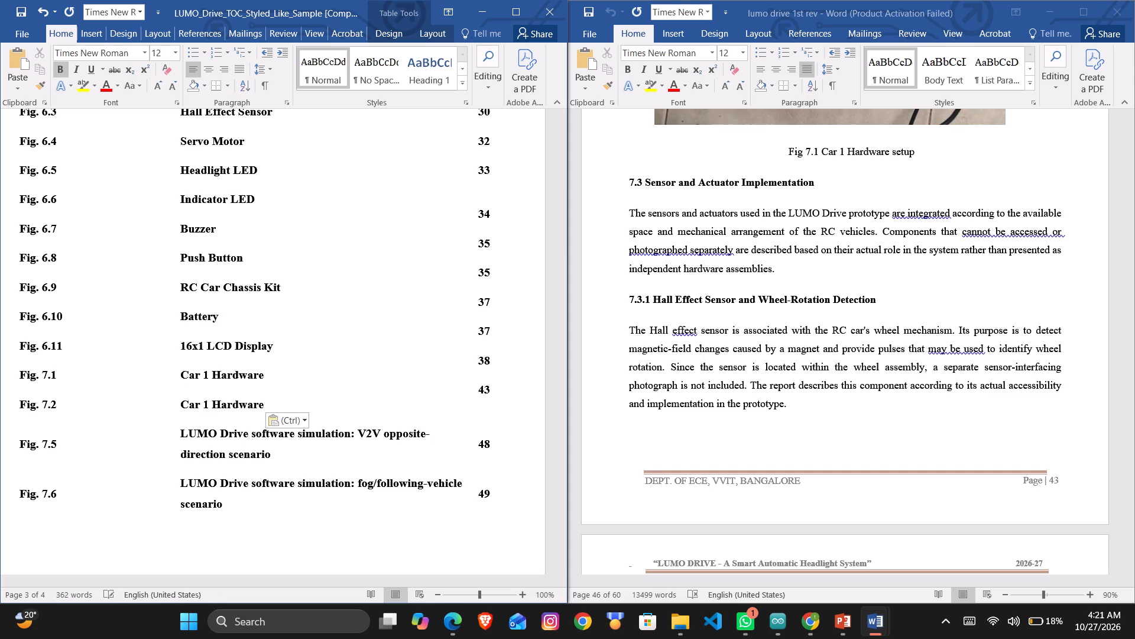
key(Left)
key(Left)
key(Left)
key(Left)
key(Left)
key(Left)
key(Left)
key(Left)
key(Left)
key(Left)
key(Right)
key(BackSpace)
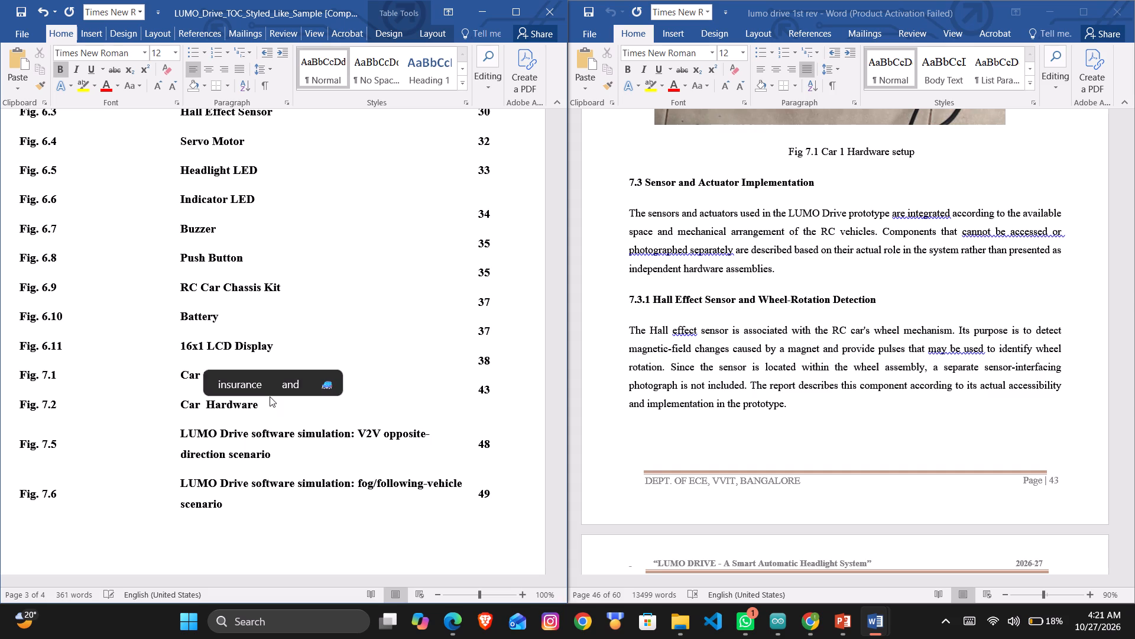
key(2)
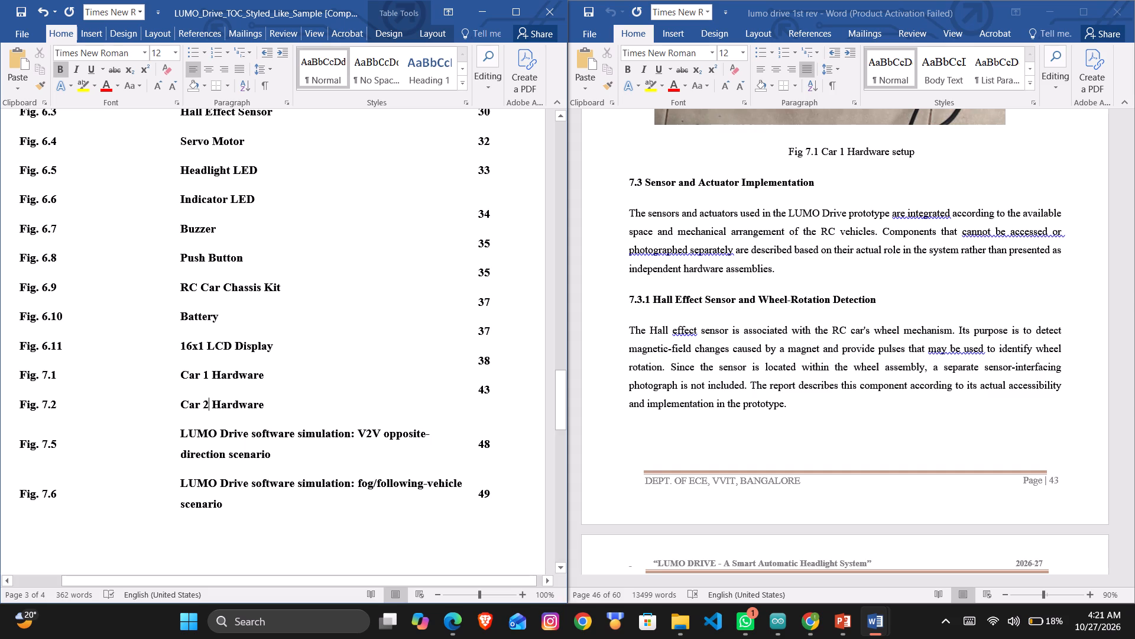
Enter page number 44 for Fig. 7.2 below 43 in the Page No column.
click(493, 394)
key(Return)
text(44)
Add an empty line below Fig. 7.2 in the Figure No column.
click(70, 409)
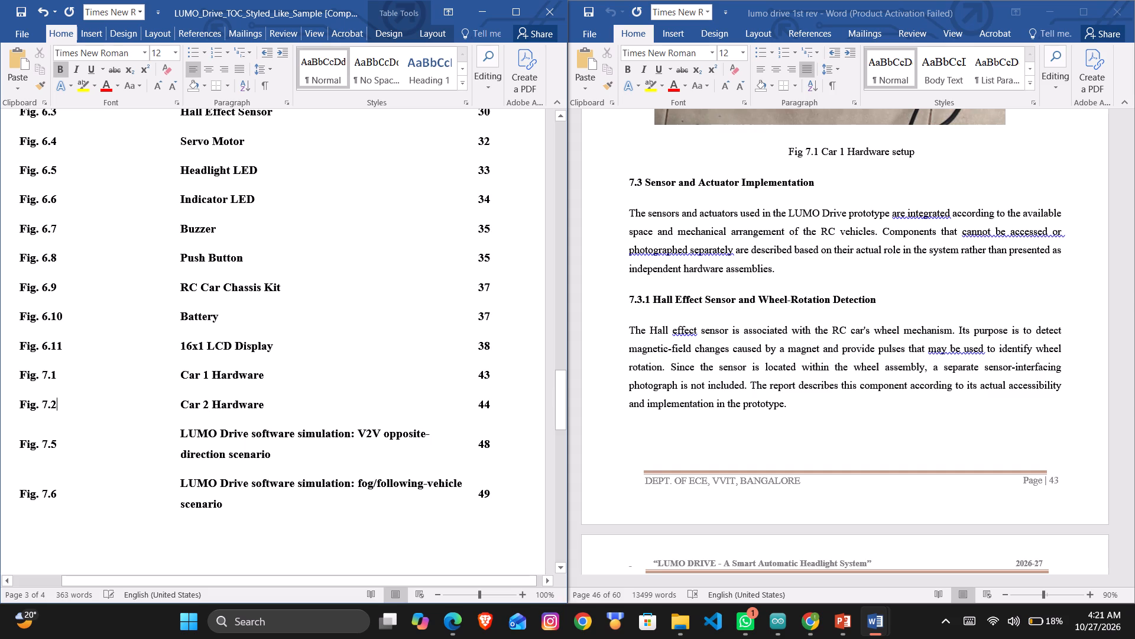
key(Return)
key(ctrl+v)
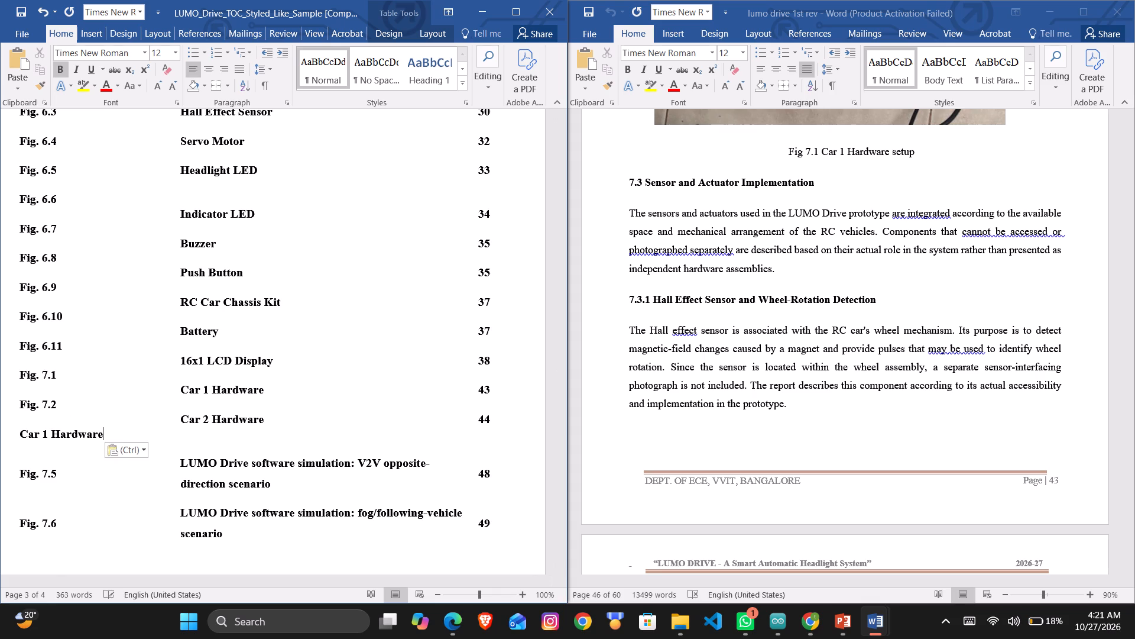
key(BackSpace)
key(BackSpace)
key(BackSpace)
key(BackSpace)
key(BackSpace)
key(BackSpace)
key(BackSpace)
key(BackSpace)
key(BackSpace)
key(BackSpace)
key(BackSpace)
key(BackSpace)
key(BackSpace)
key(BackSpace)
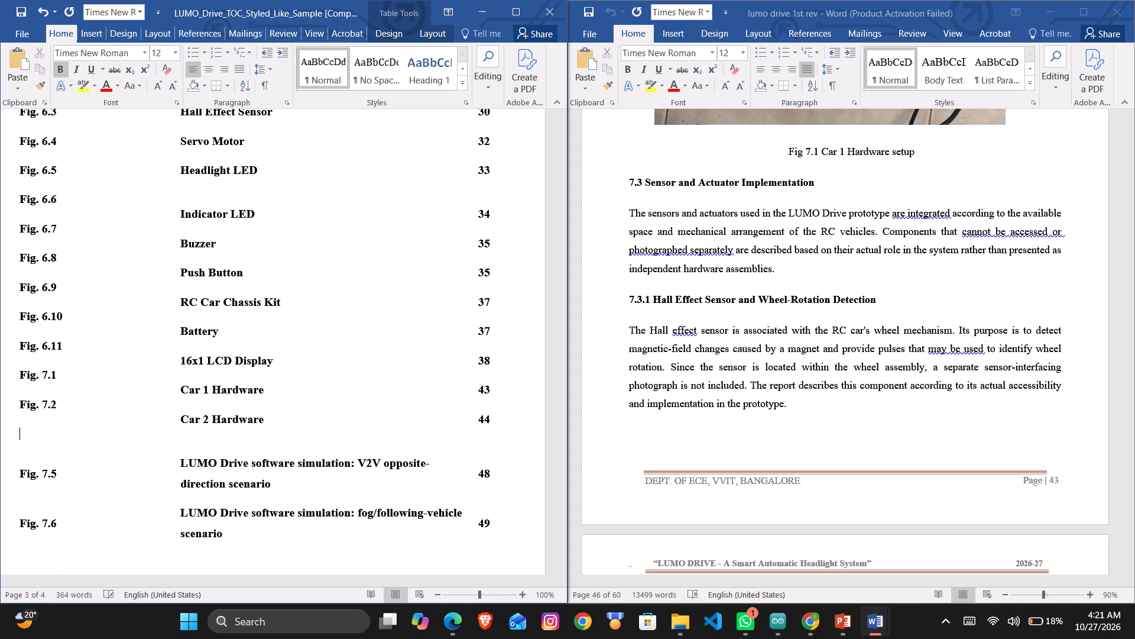
Reuse the earlier copied Fig. 7.1 label on the empty line below Fig. 7.2 and change it to Fig. 7.3.
key(super+v)
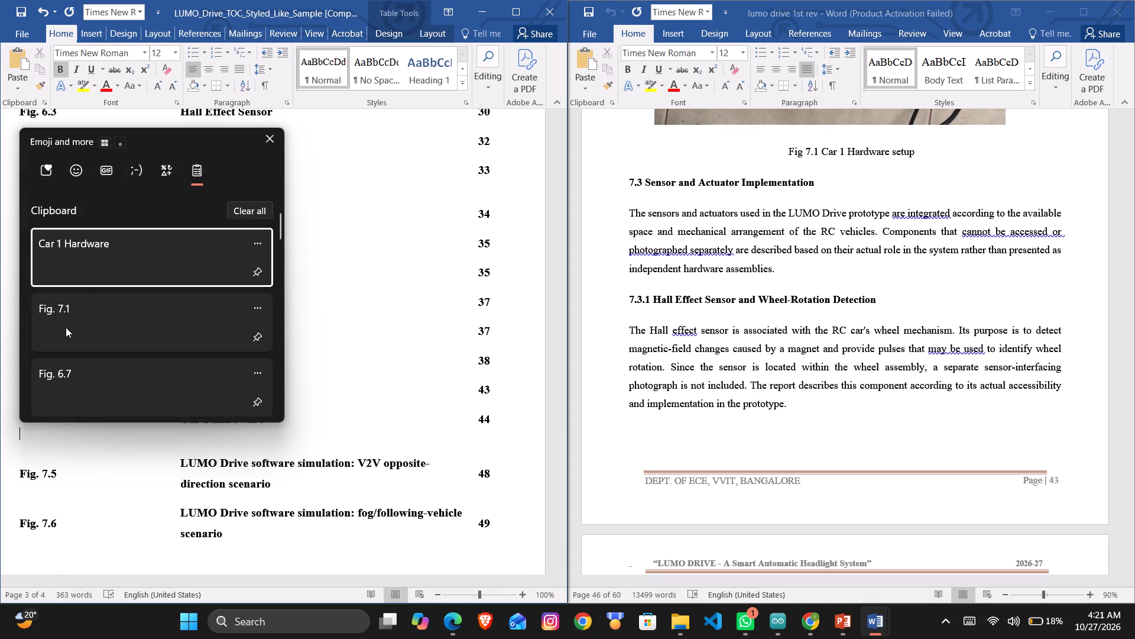
click(66, 327)
key(ctrl+v)
key(BackSpace)
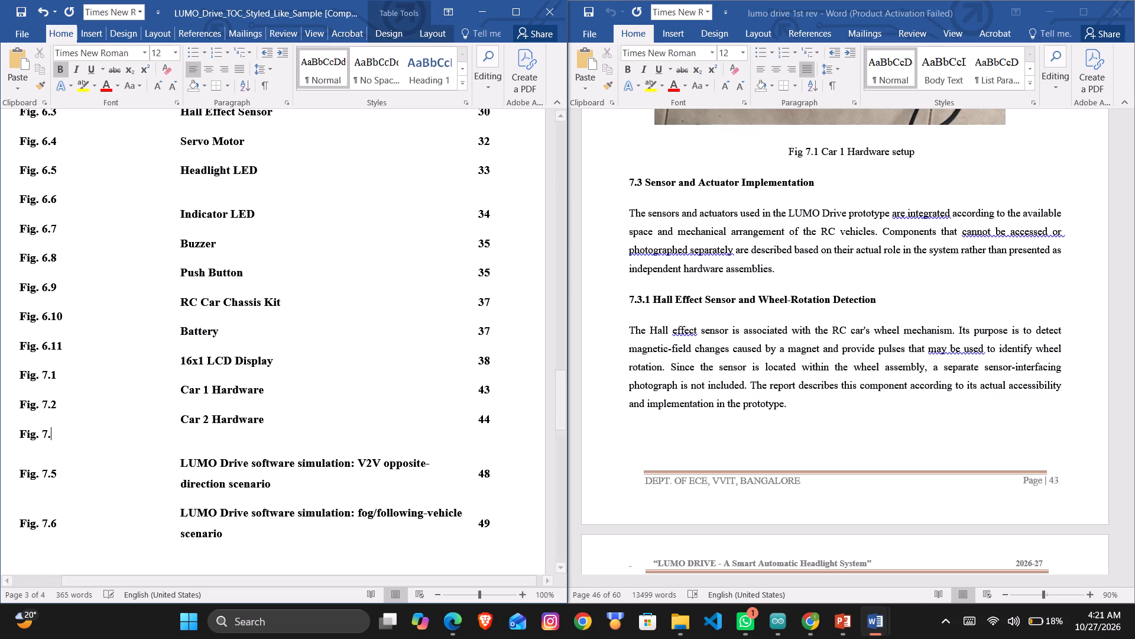
key(3)
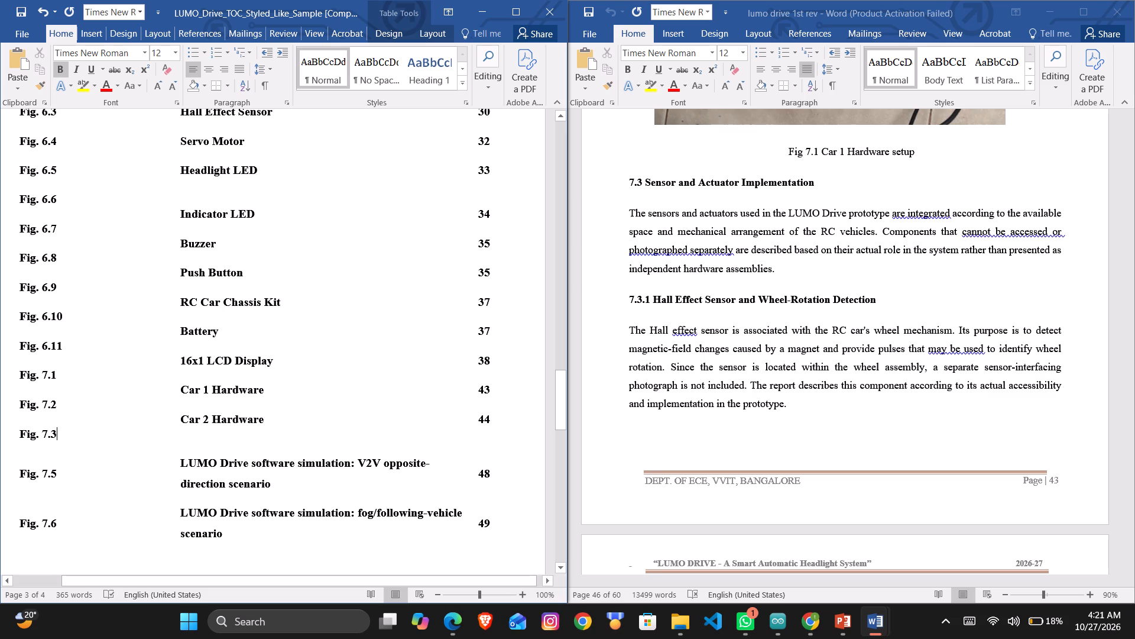
Find the Fig 7.3 caption in the report and enter the description "Full Hardware Setup" below "Car 2 Hardware".
click(265, 423)
key(Return)
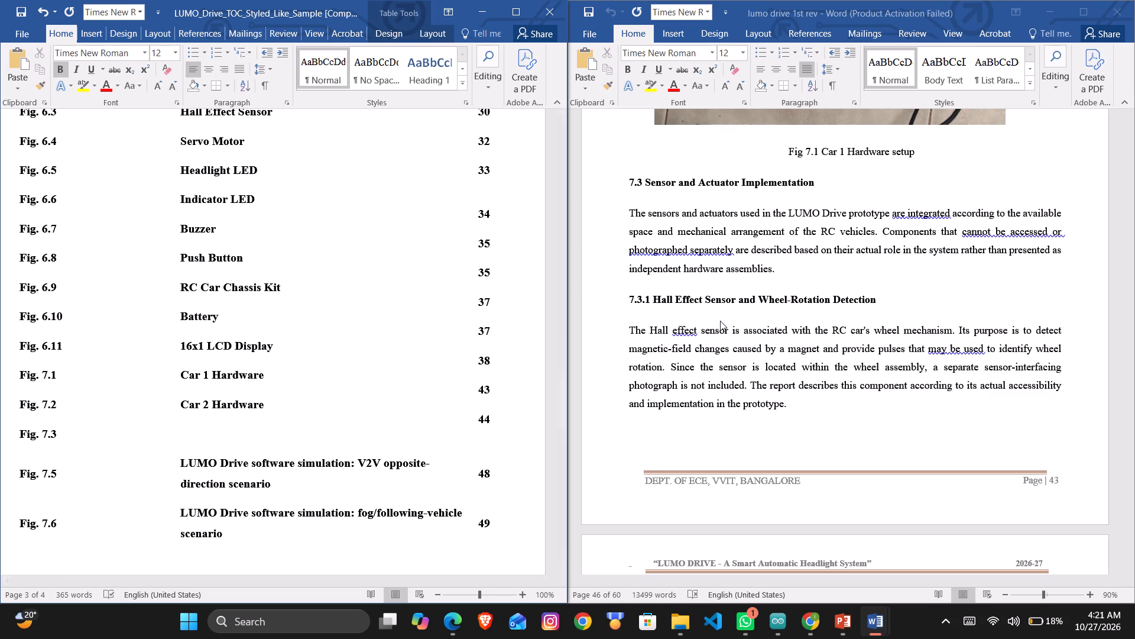
scroll(720, 321, down, 5)
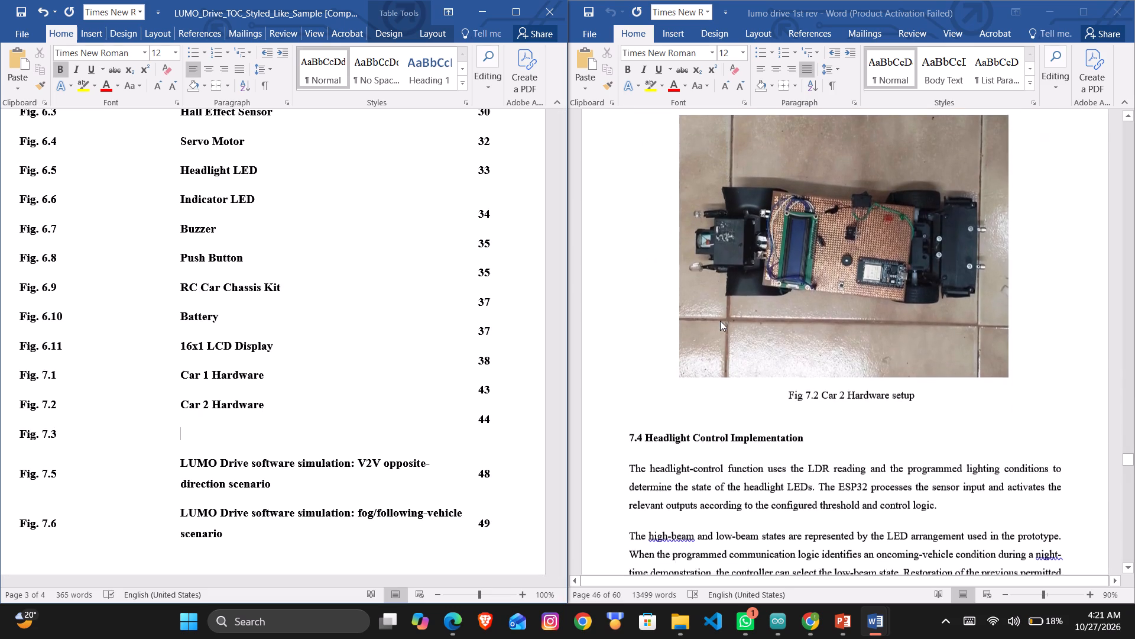
scroll(720, 321, down, 5)
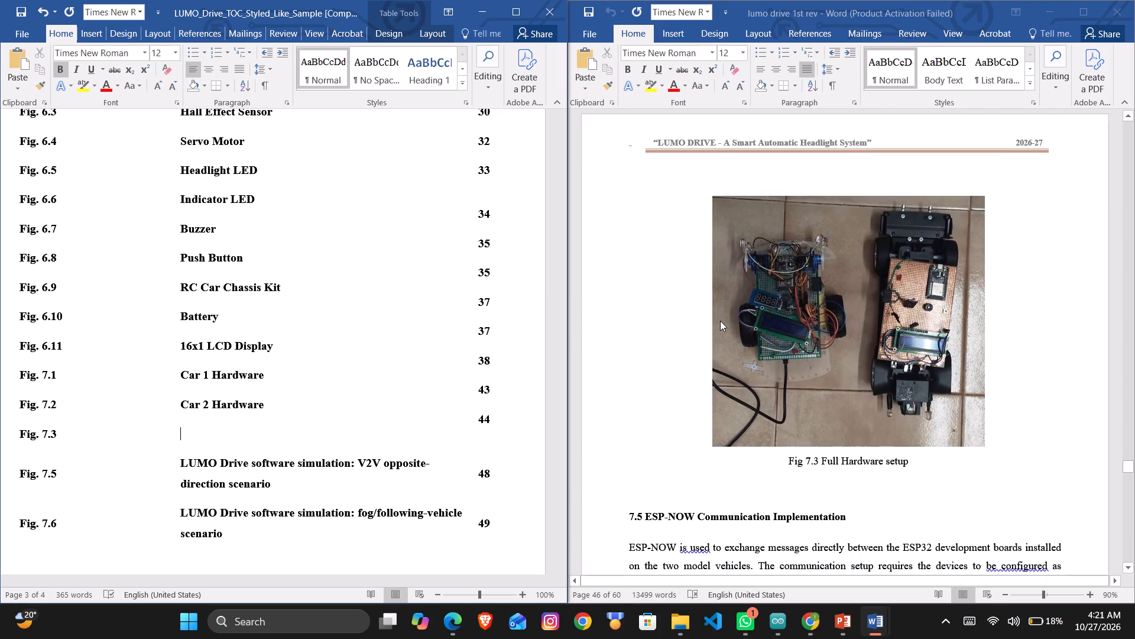
text(Full)
key(space)
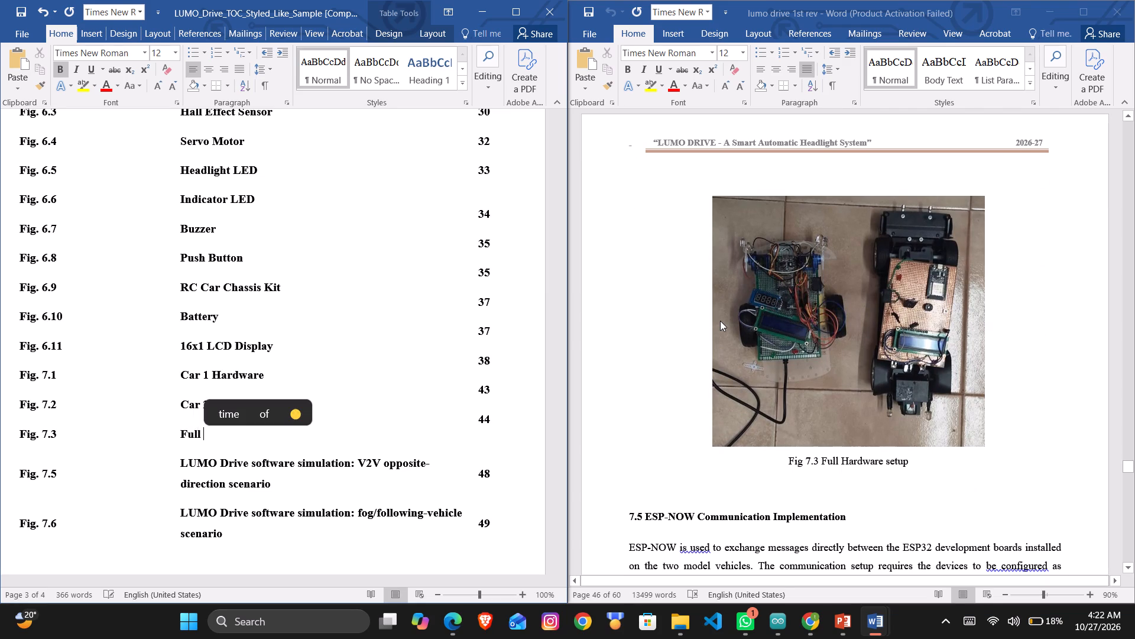
text(Hardware)
key(space)
text(Setup)
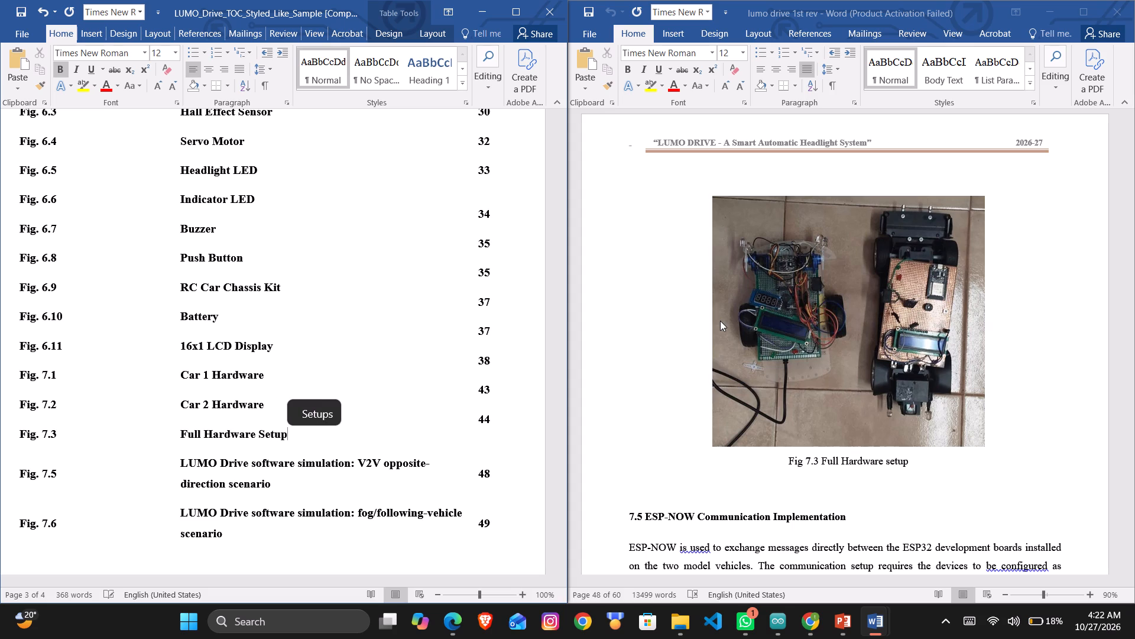
Check the report page that holds Fig 7.3 and enter page number 45 for it below 44 in the Page No column.
click(500, 420)
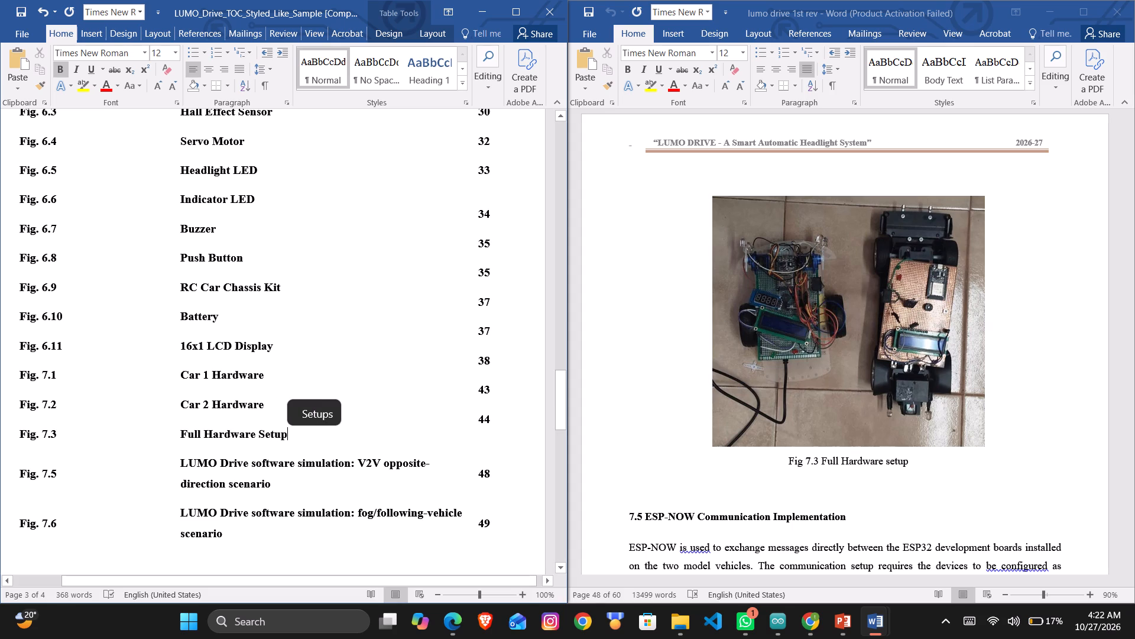
key(Return)
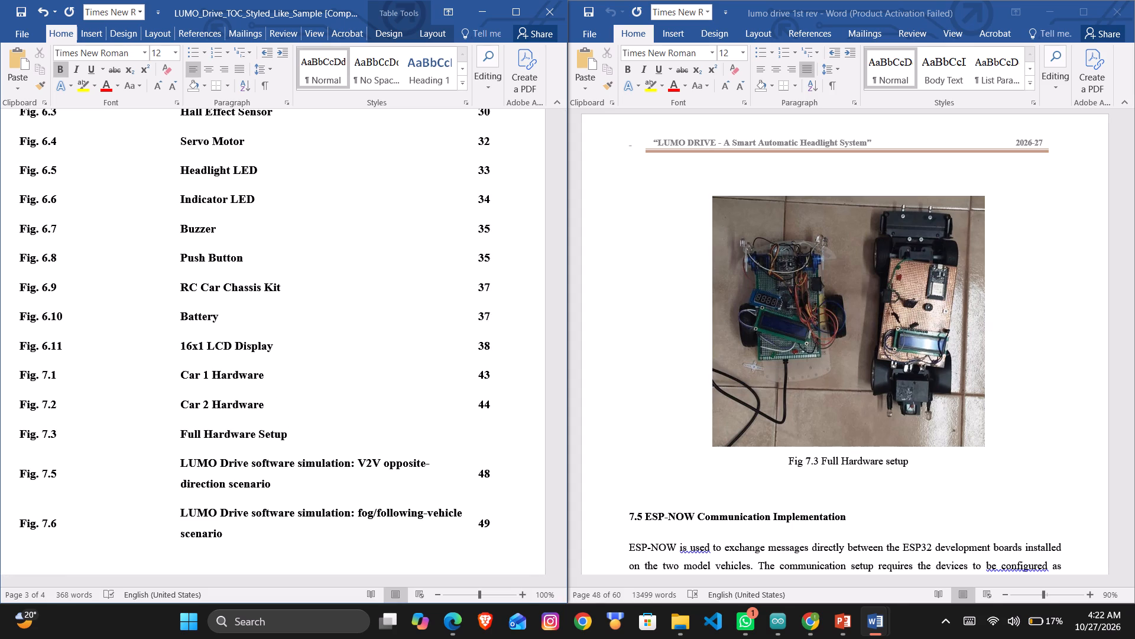
scroll(650, 431, down, 2)
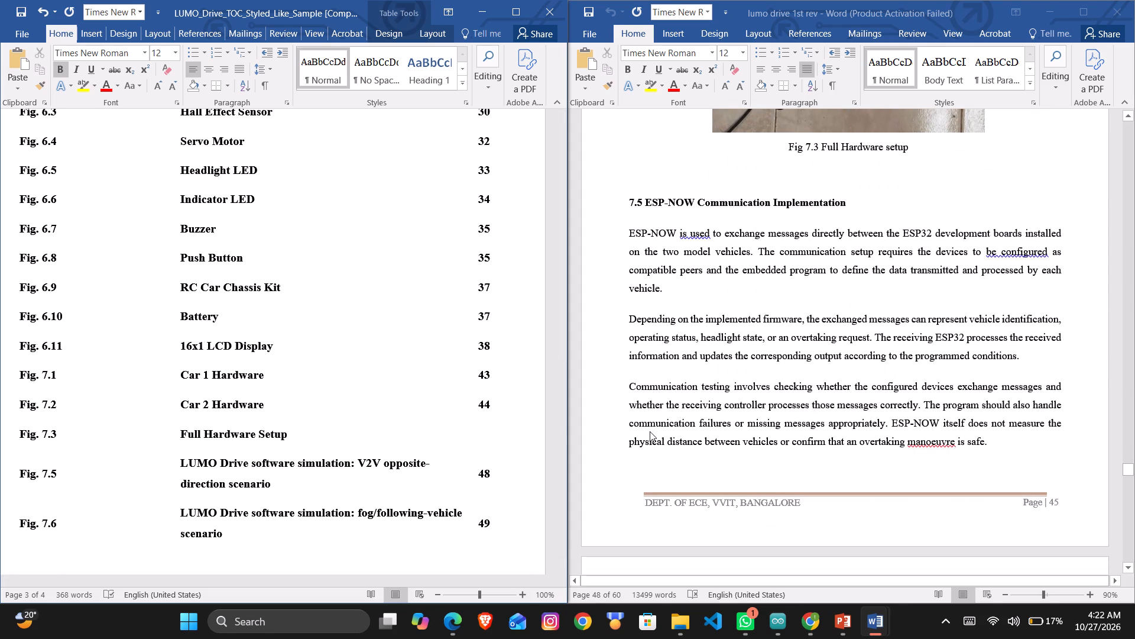
text(45)
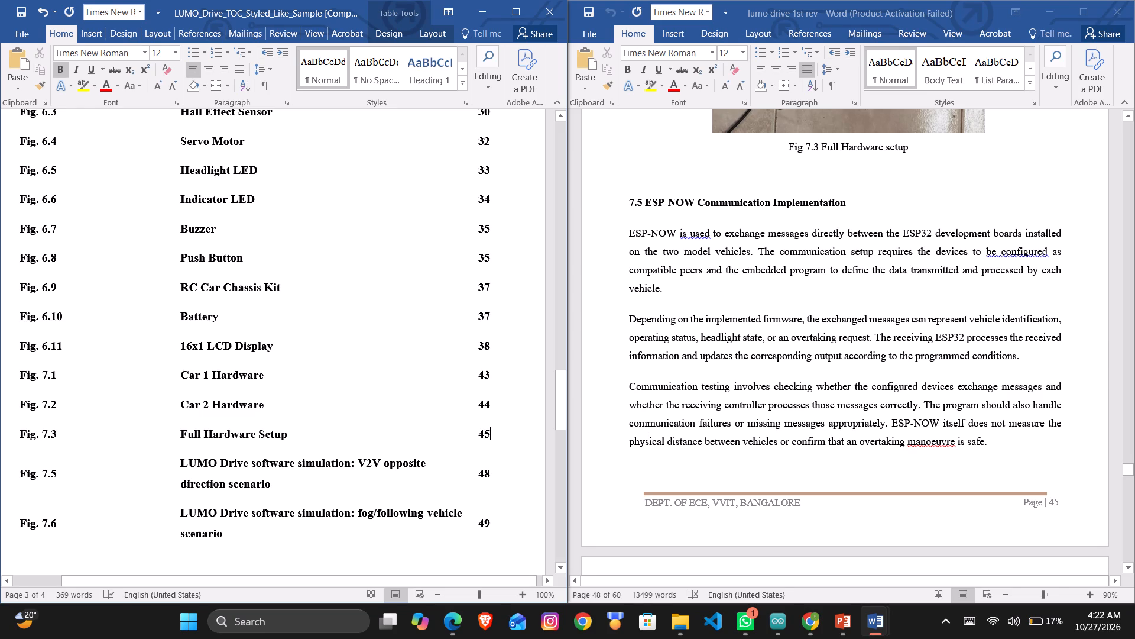
Find the next figure in the report and add the figure number Fig. 7.4 below Fig. 7.3 in the Figure No column.
click(72, 437)
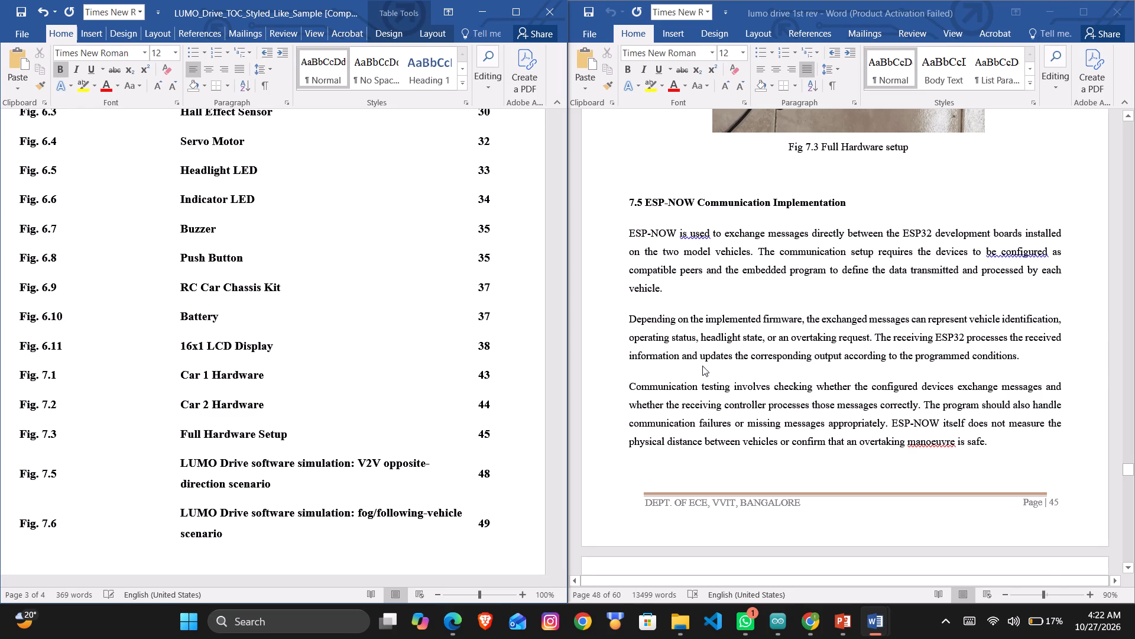
scroll(702, 366, down, 5)
scroll(702, 366, up, 1)
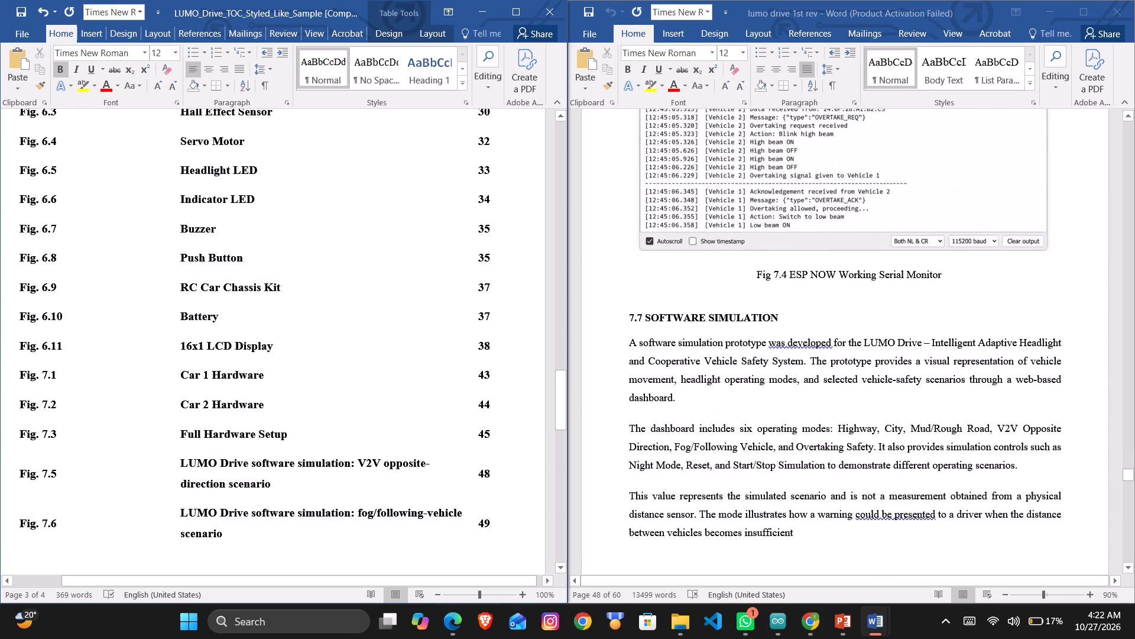
key(Return)
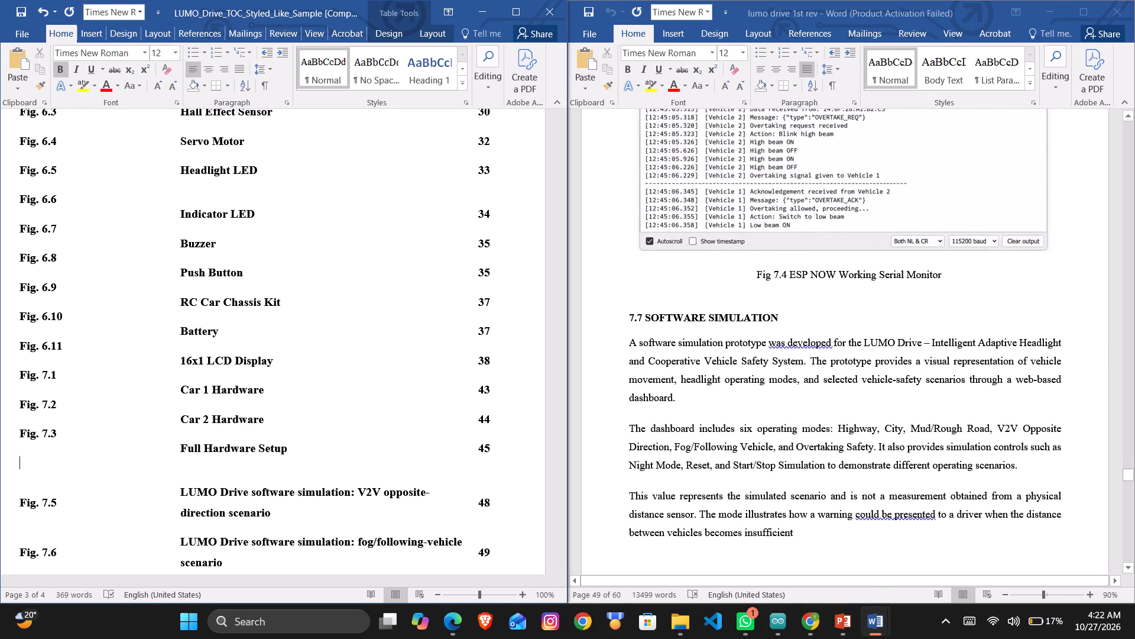
key(ctrl+v)
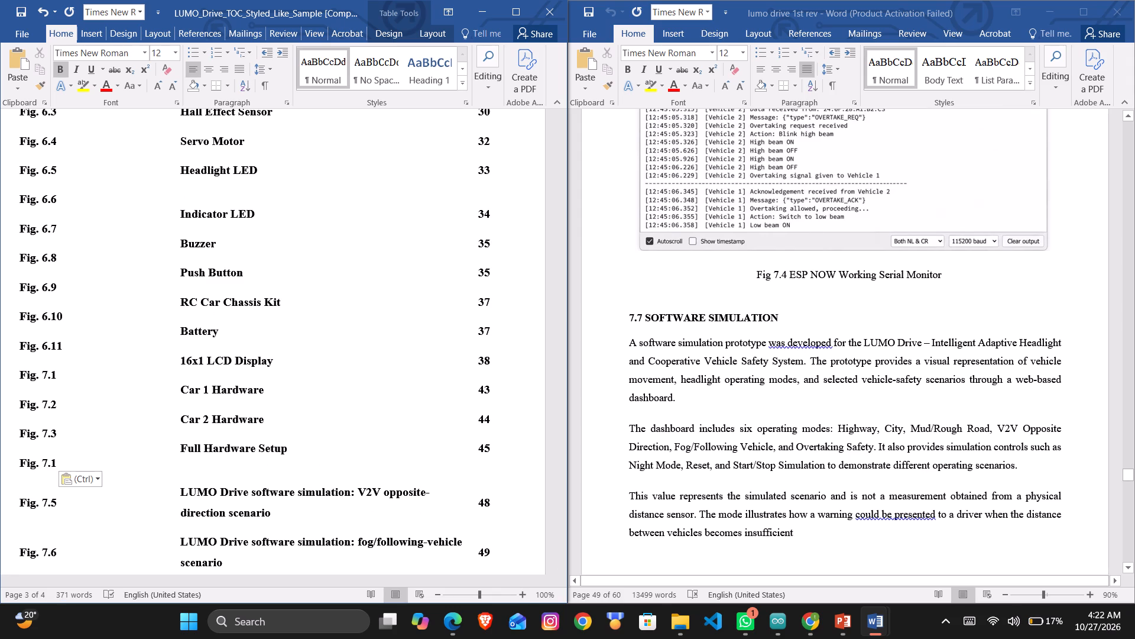
key(BackSpace)
key(4)
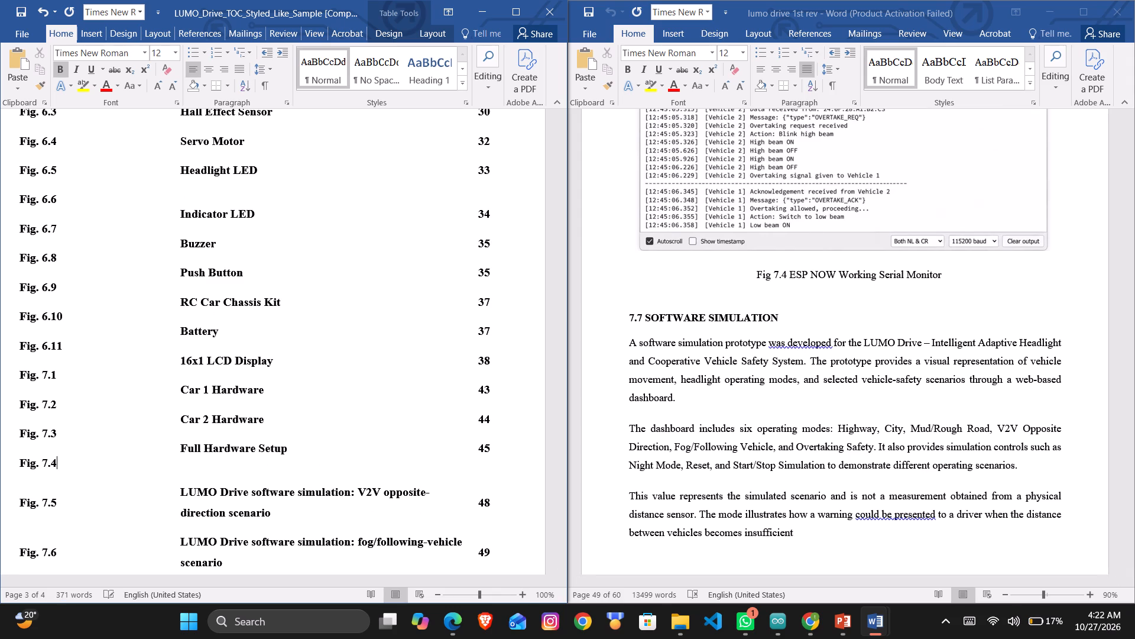
Enter the description "ESP NOW Working serial monitor" for Fig. 7.4 on a new line below "Full Hardware Setup".
click(286, 453)
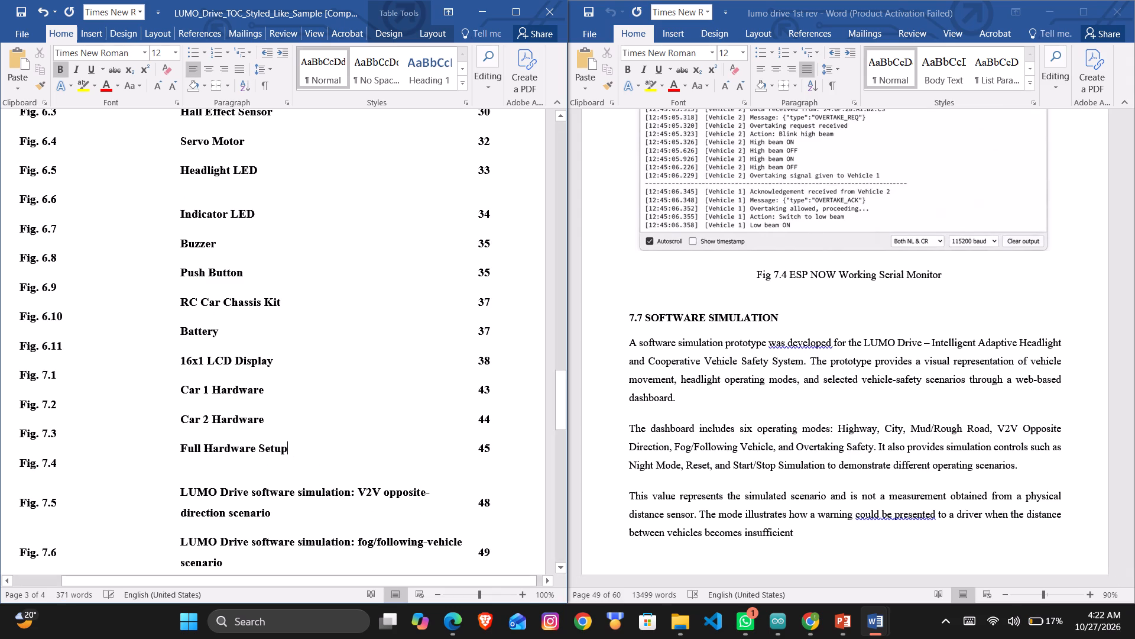
key(shift+Return)
text(ESP NOW)
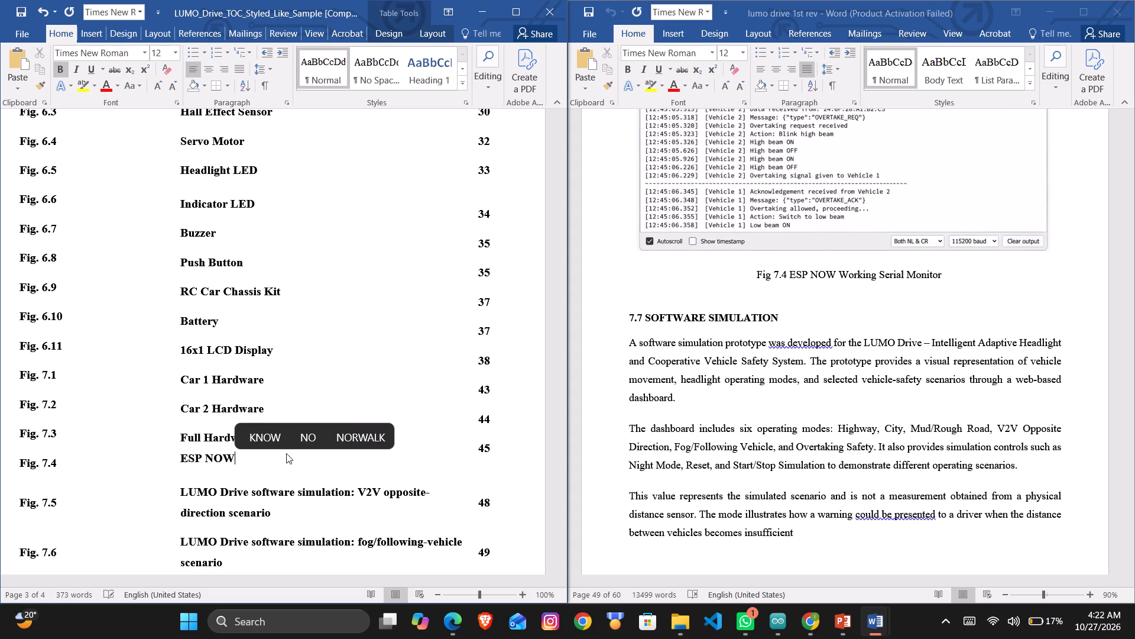
key(space)
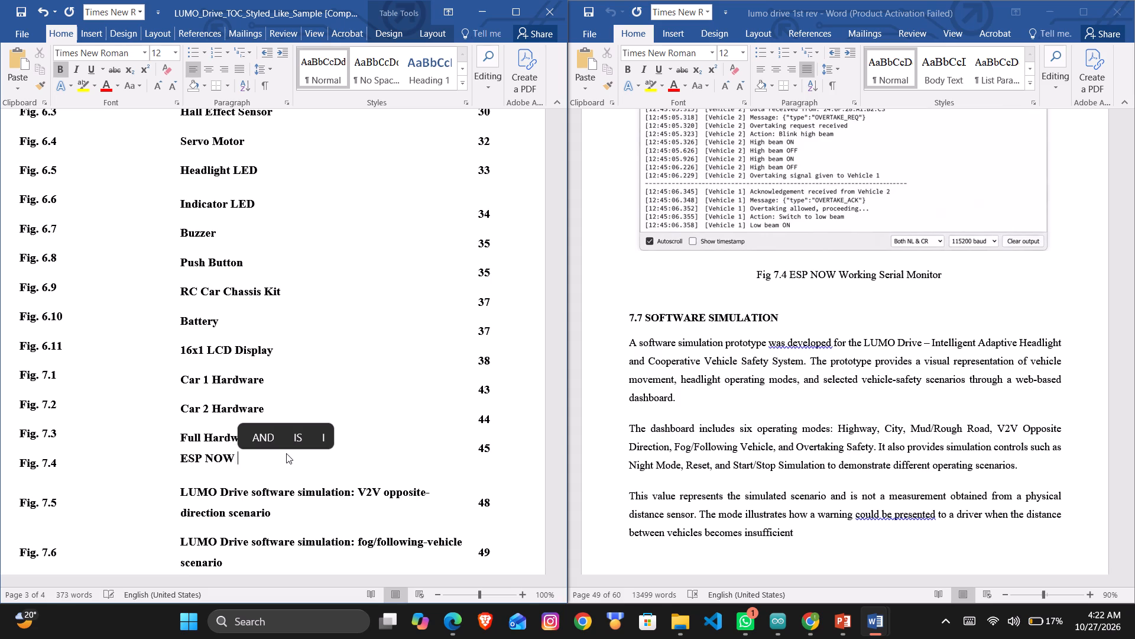
text(Wor)
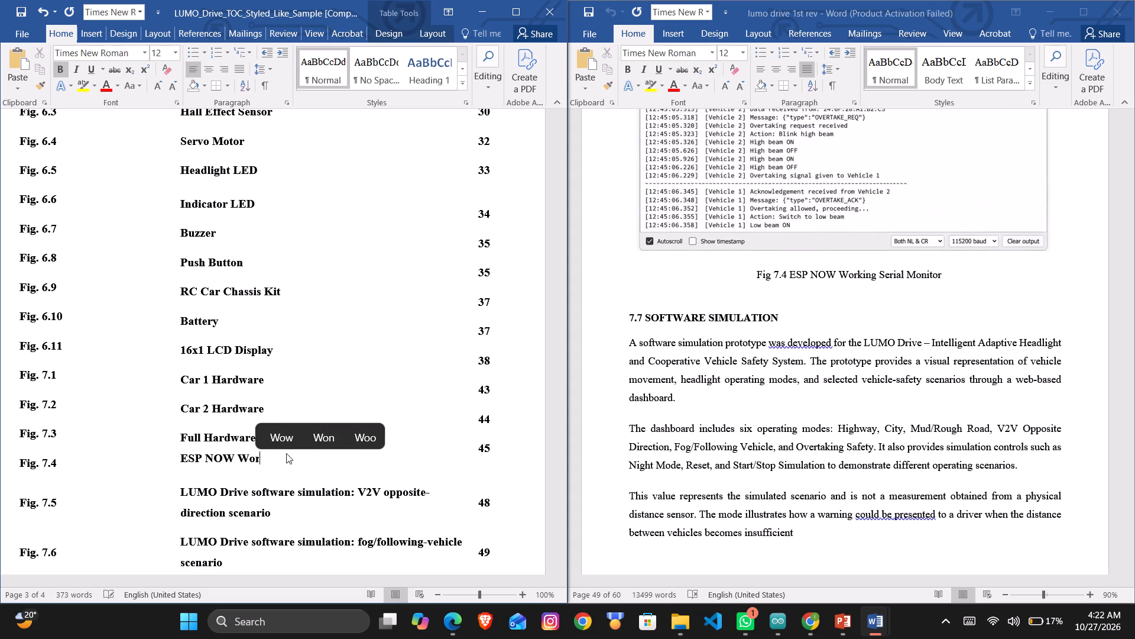
text(king)
key(space)
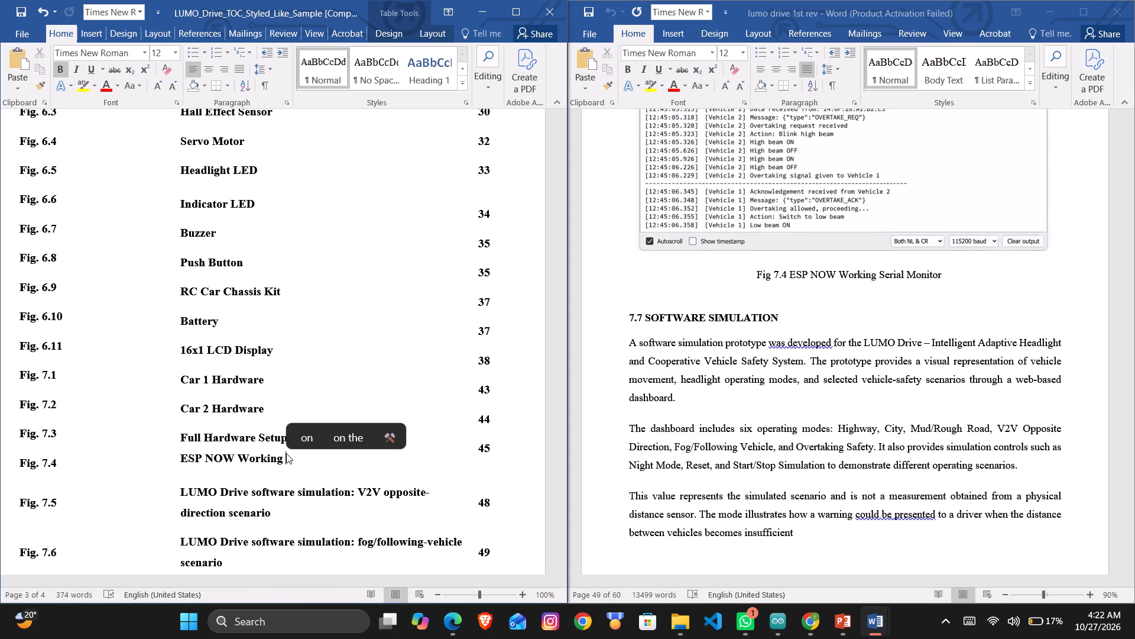
text(serial)
key(space)
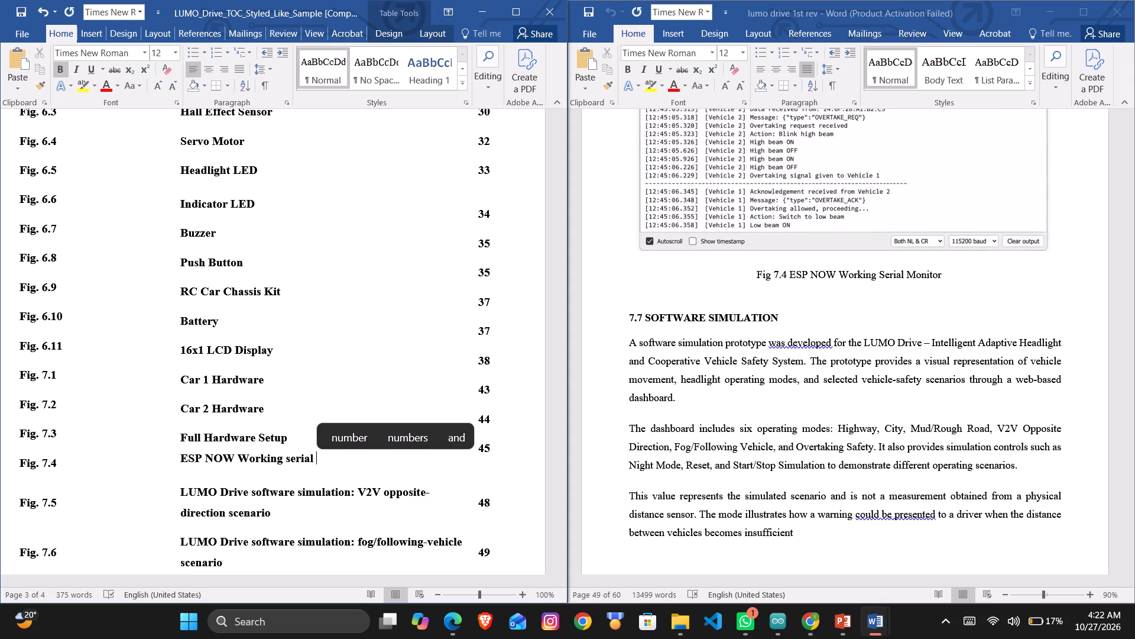
text(mono)
key(BackSpace)
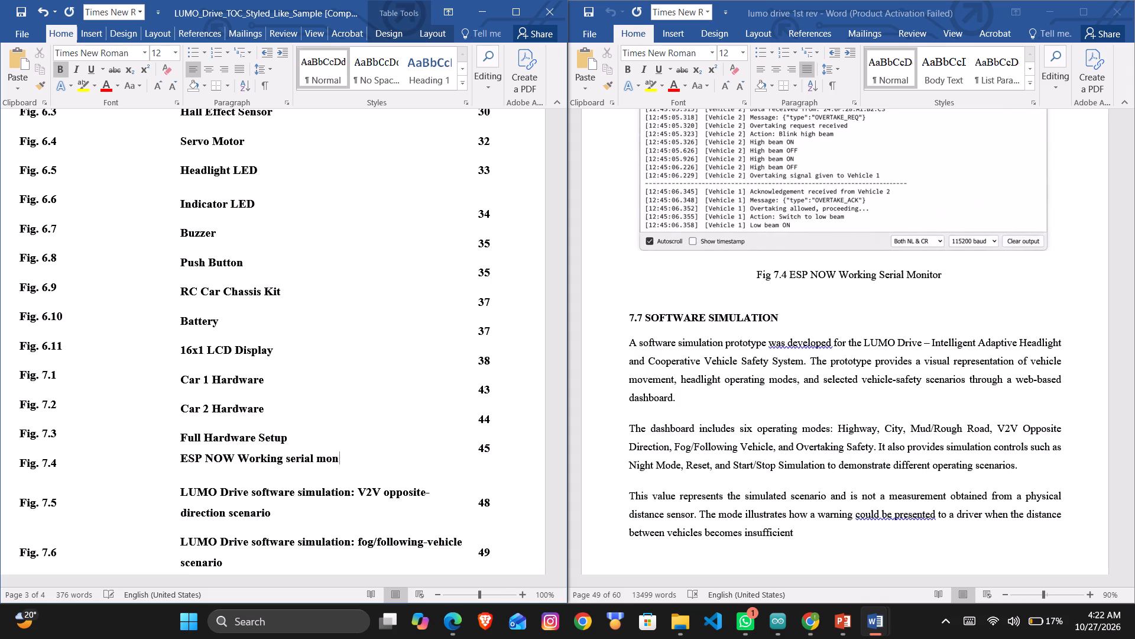
text(itor)
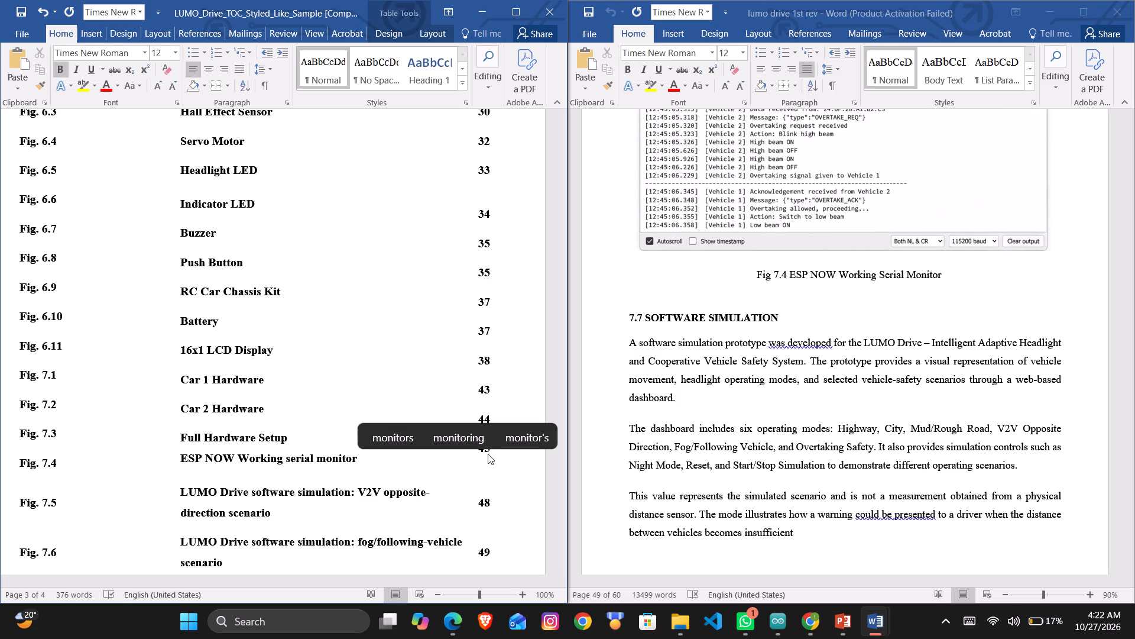
Check the report page that holds Fig 7.4 and enter page number 46 for it below 45 in the Page No column.
click(488, 454)
click(491, 453)
click(481, 472)
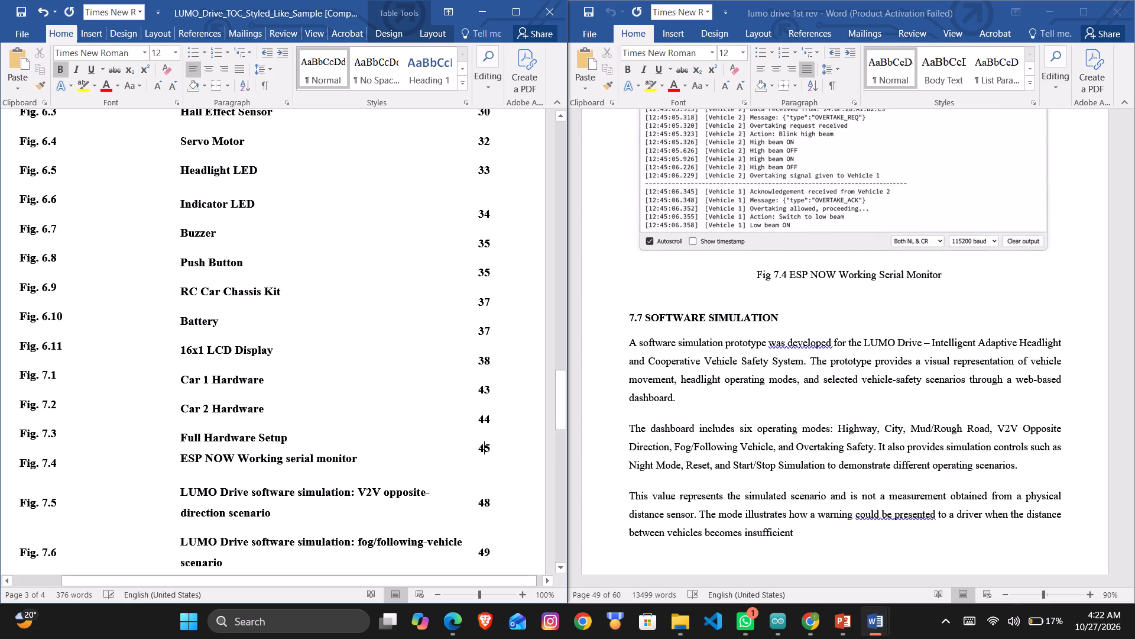
click(489, 453)
key(Return)
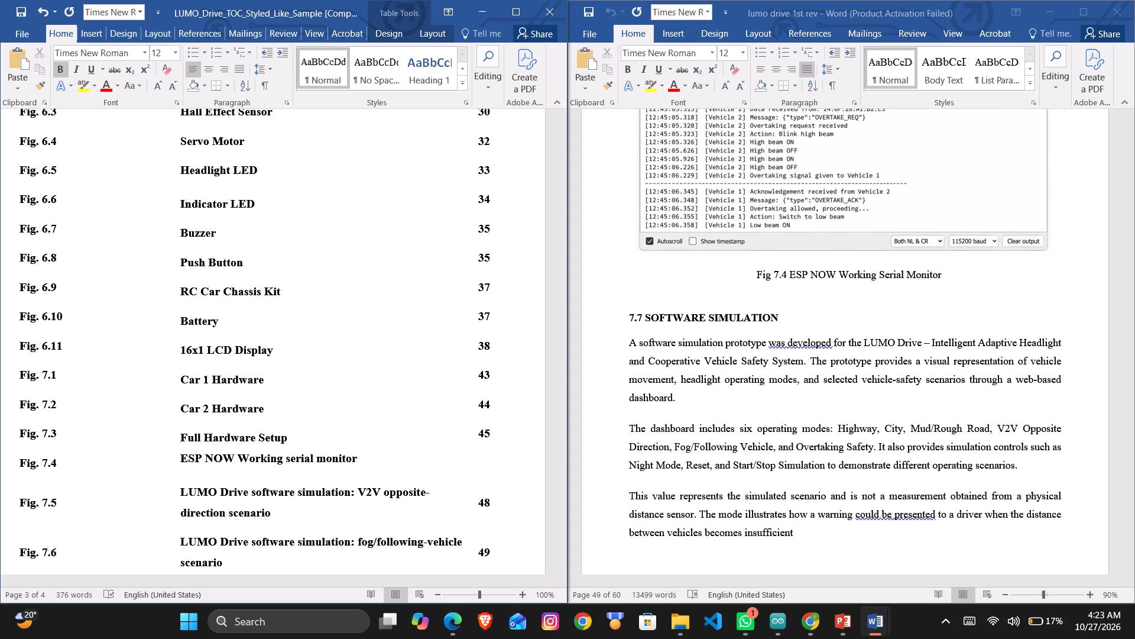
scroll(663, 432, down, 1)
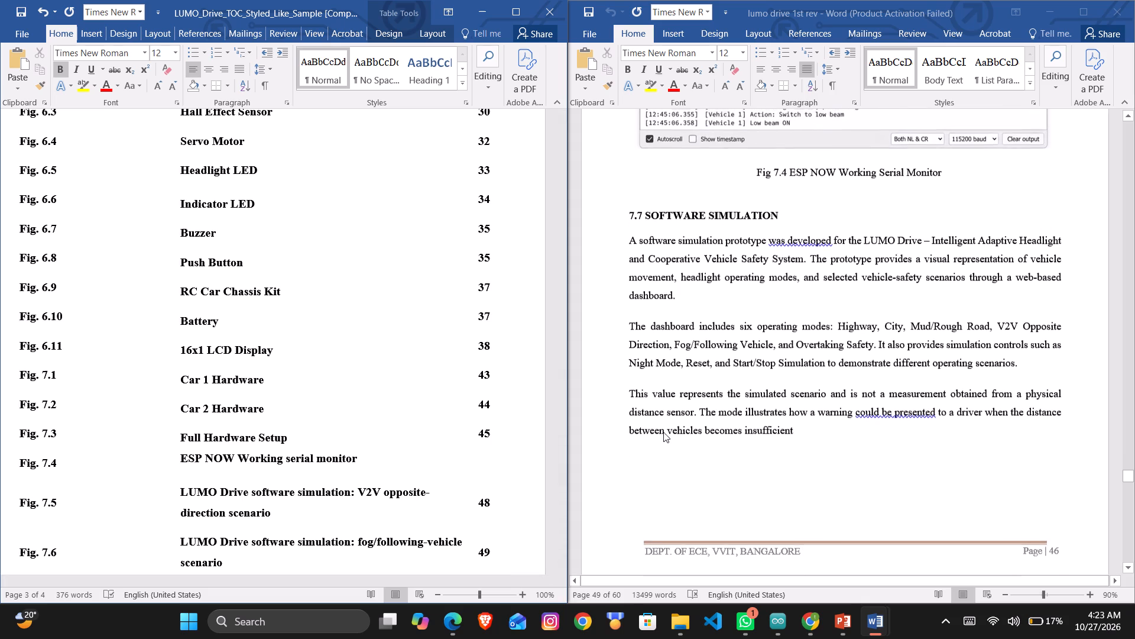
scroll(663, 432, down, 1)
text(46)
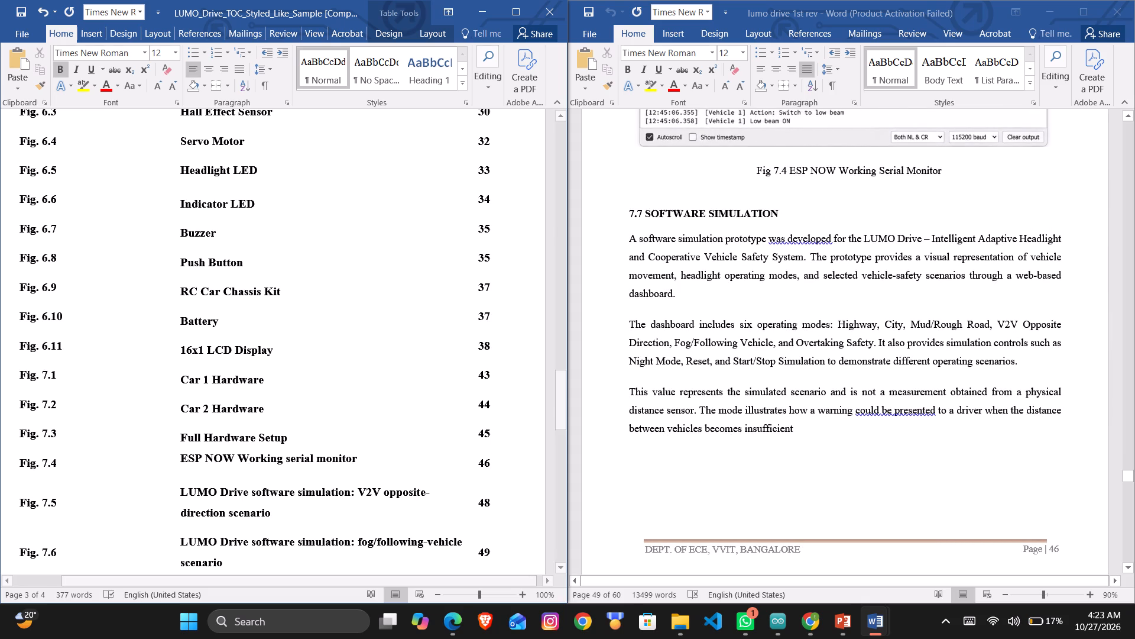
Move the "ESP NOW Working serial monitor" description into its own paragraph below "Full Hardware Setup", in line with Fig. 7.4.
drag(357, 459, 298, 464)
drag(298, 464, 177, 472)
key(ctrl+x)
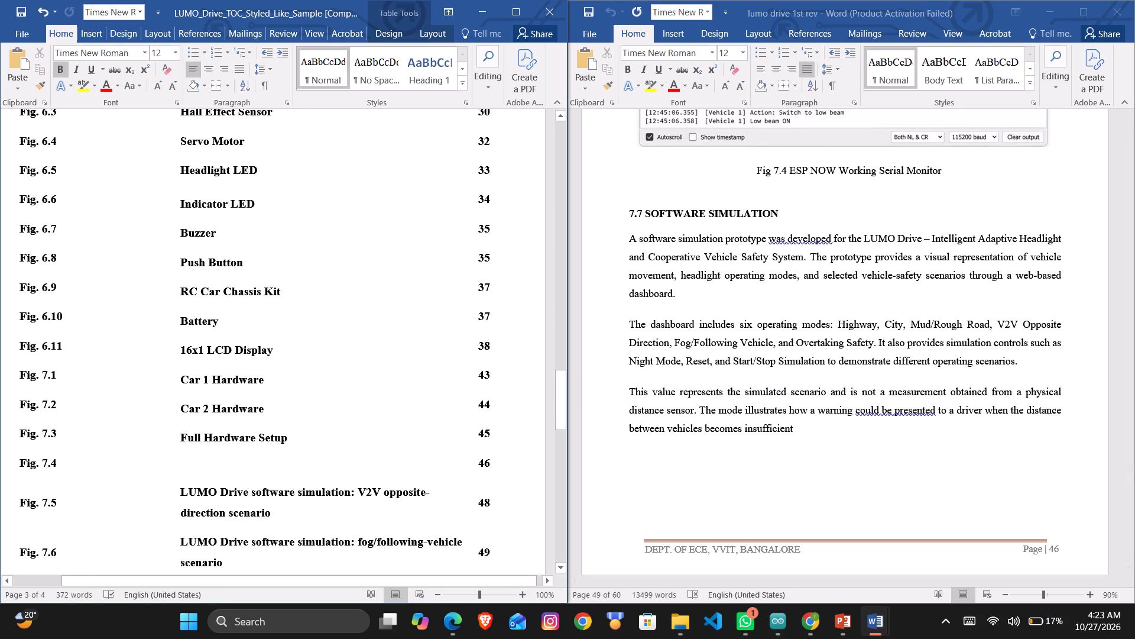
key(BackSpace)
key(Return)
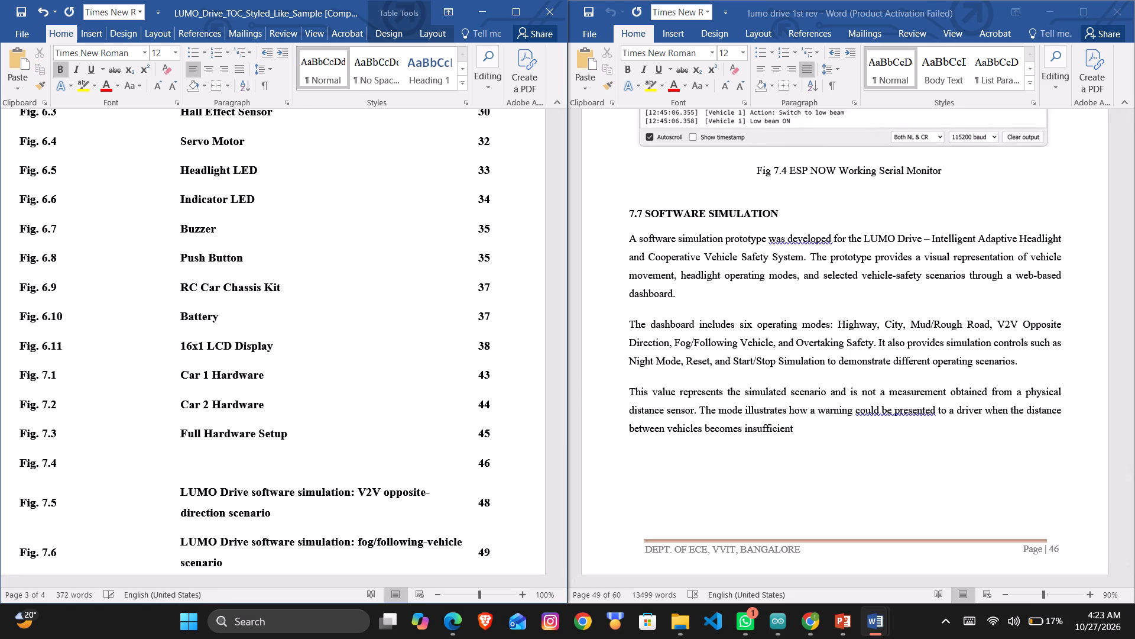
key(ctrl+v)
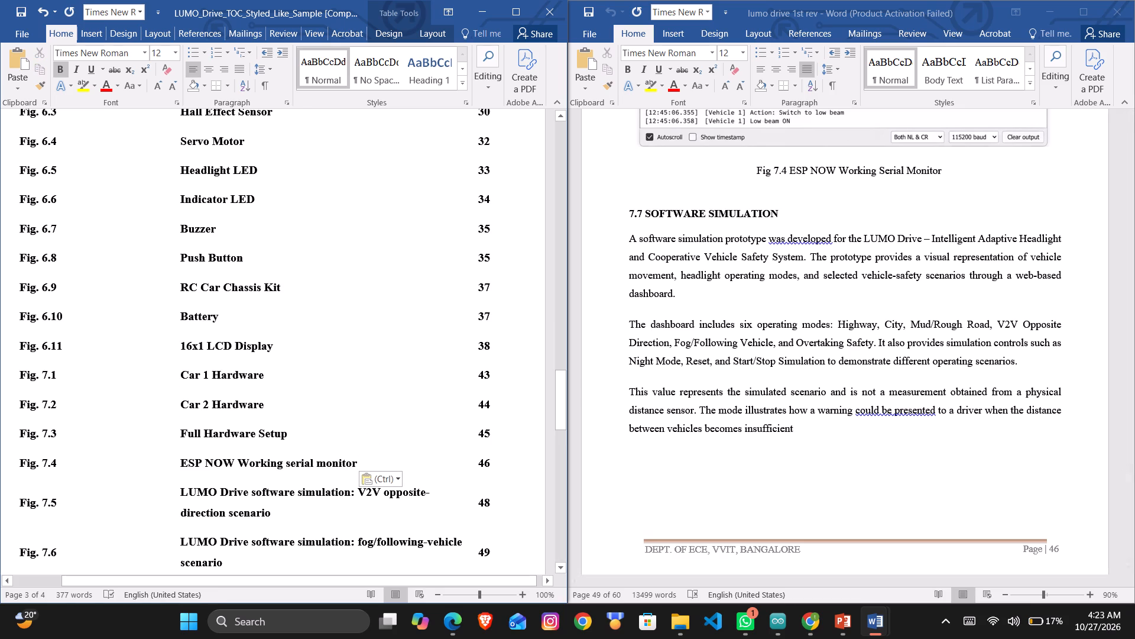
Look through the report from Fig 7.4 to Chapter 10 and compare its remaining figure captions and pages with the list's last entries.
scroll(136, 498, down, 1)
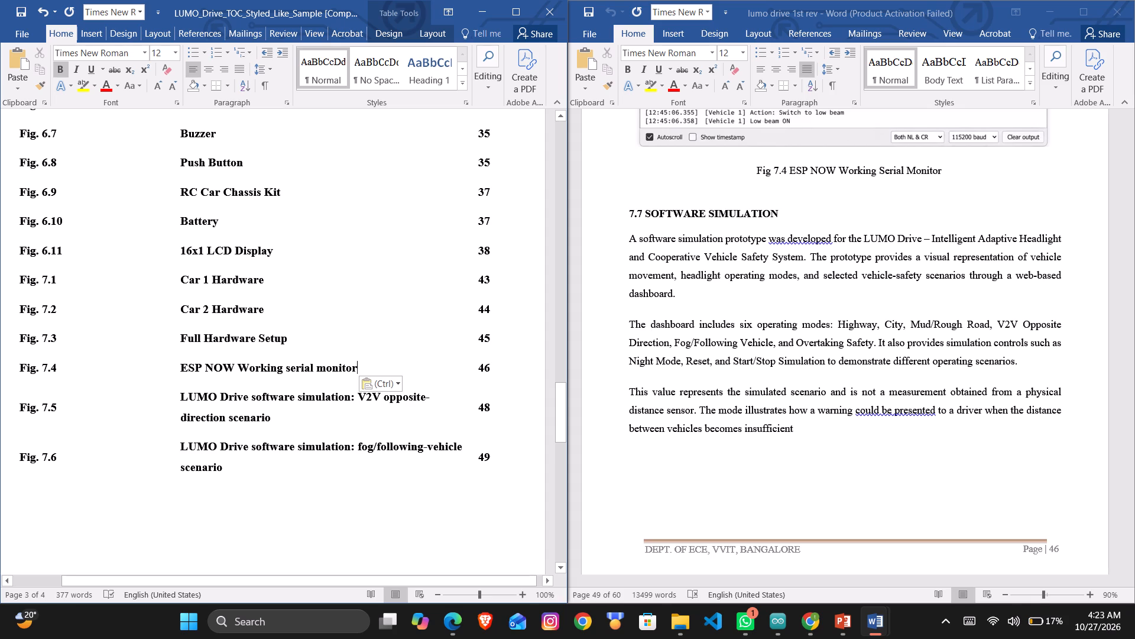
scroll(666, 406, down, 1)
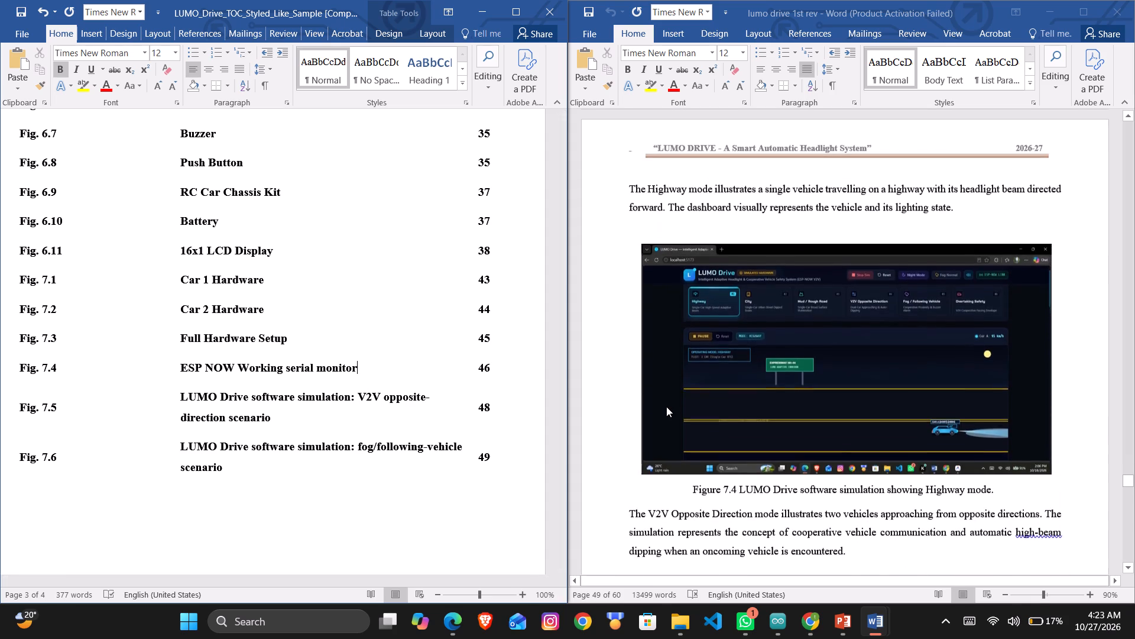
scroll(666, 406, down, 5)
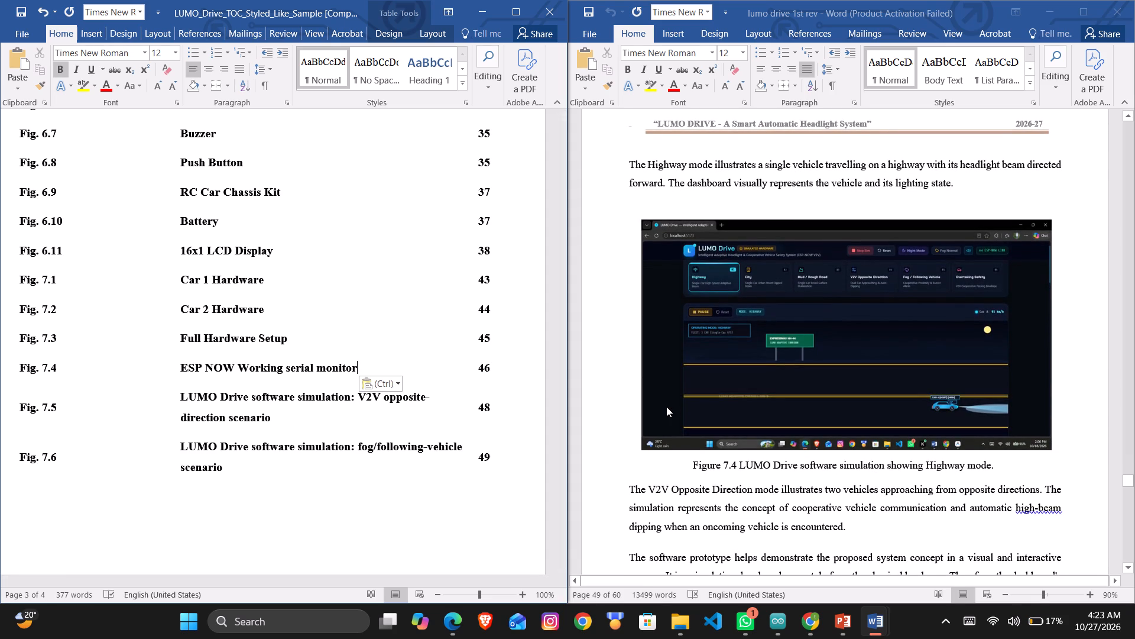
scroll(666, 406, down, 4)
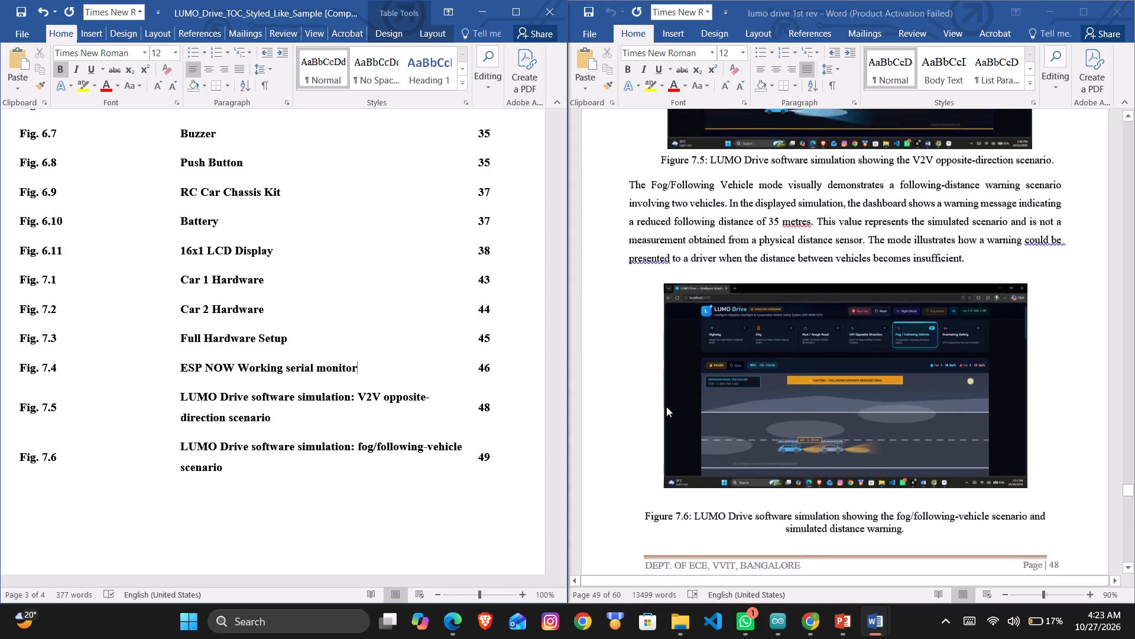
scroll(666, 406, down, 1)
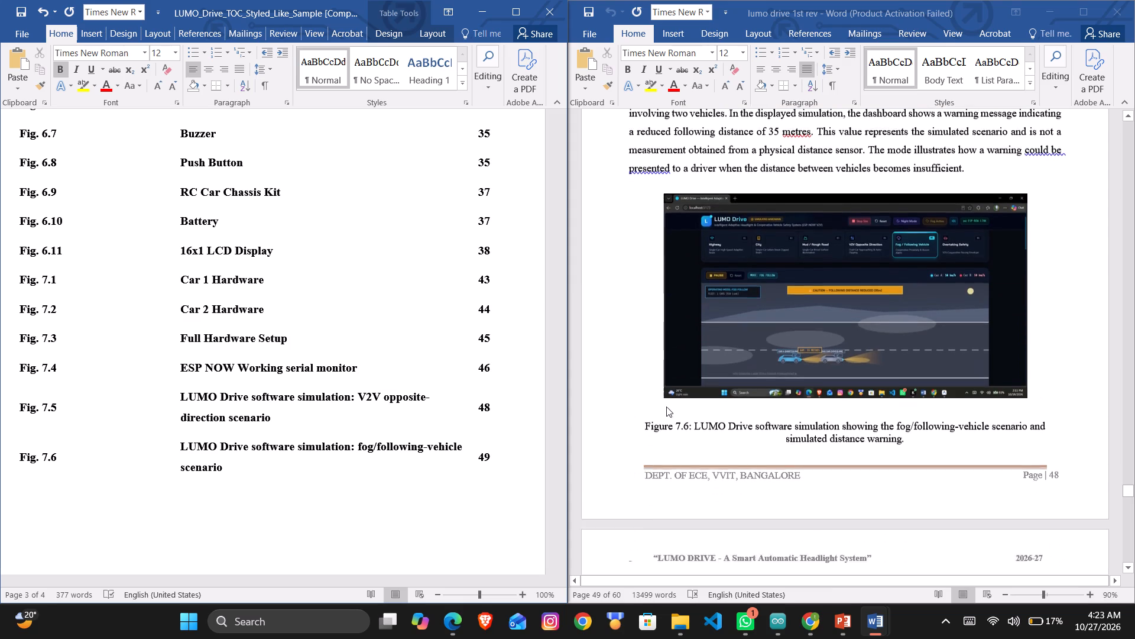
scroll(666, 406, down, 3)
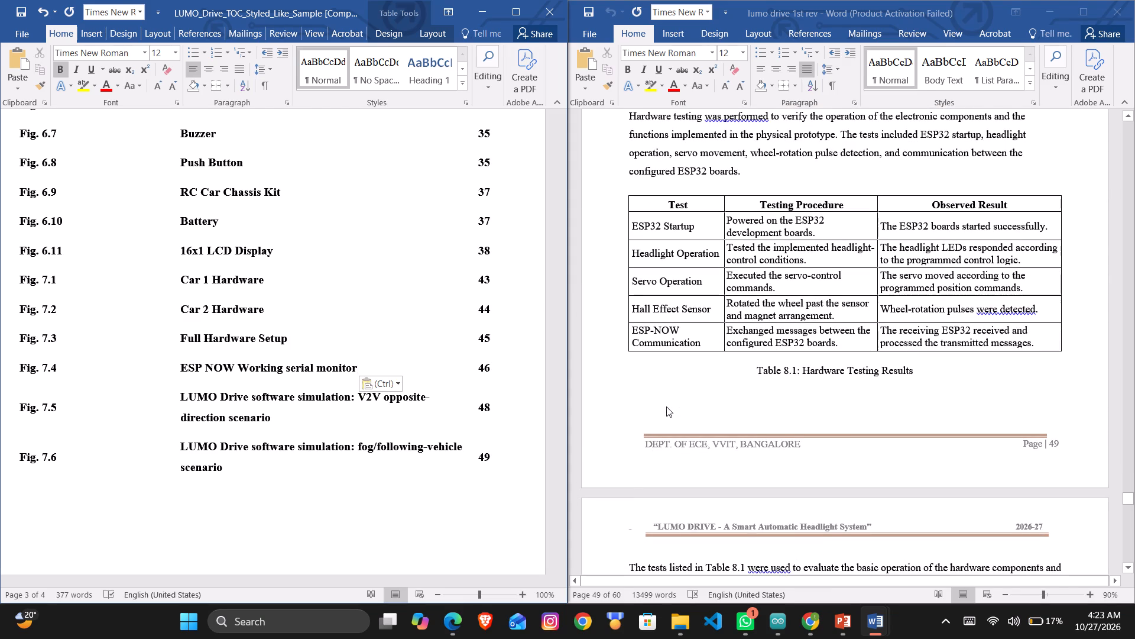
scroll(666, 406, down, 4)
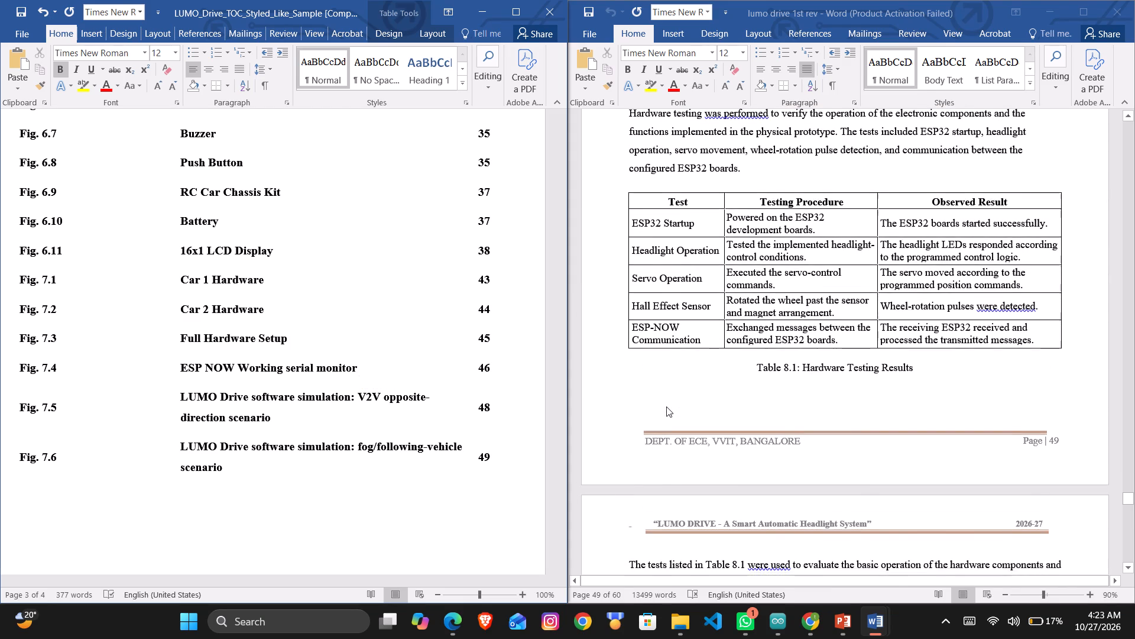
scroll(666, 406, down, 6)
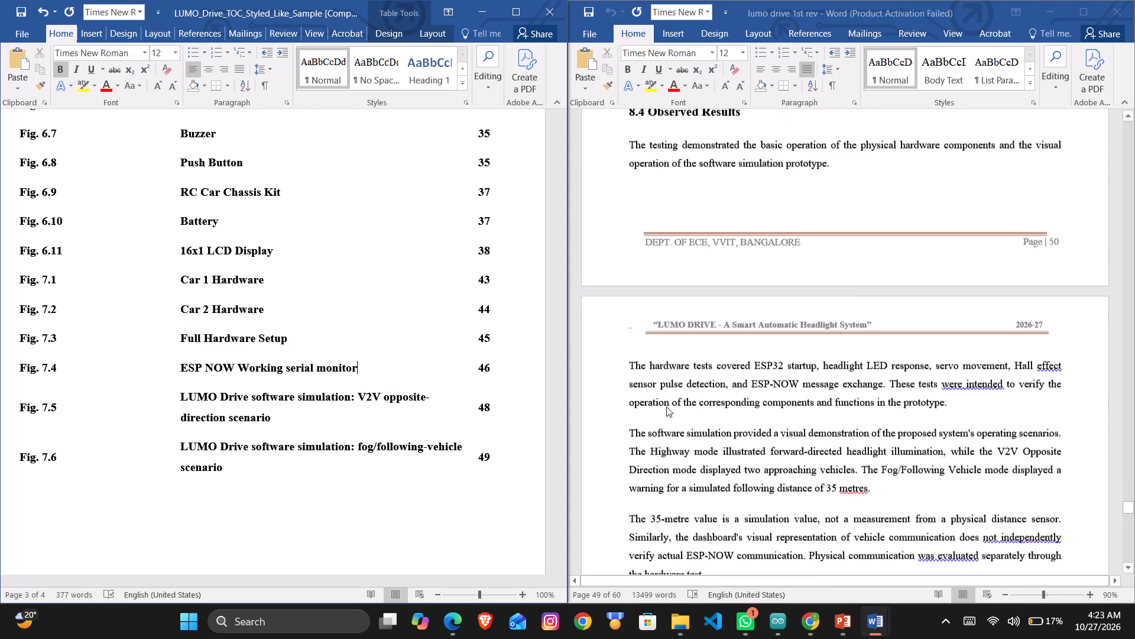
scroll(666, 406, down, 6)
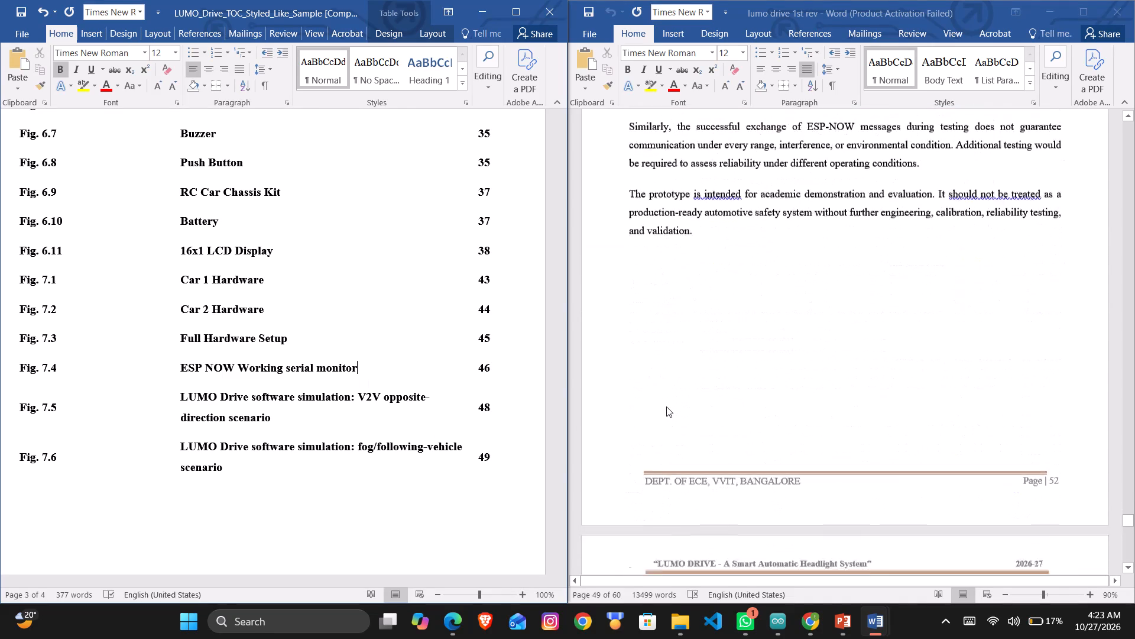
scroll(666, 406, down, 6)
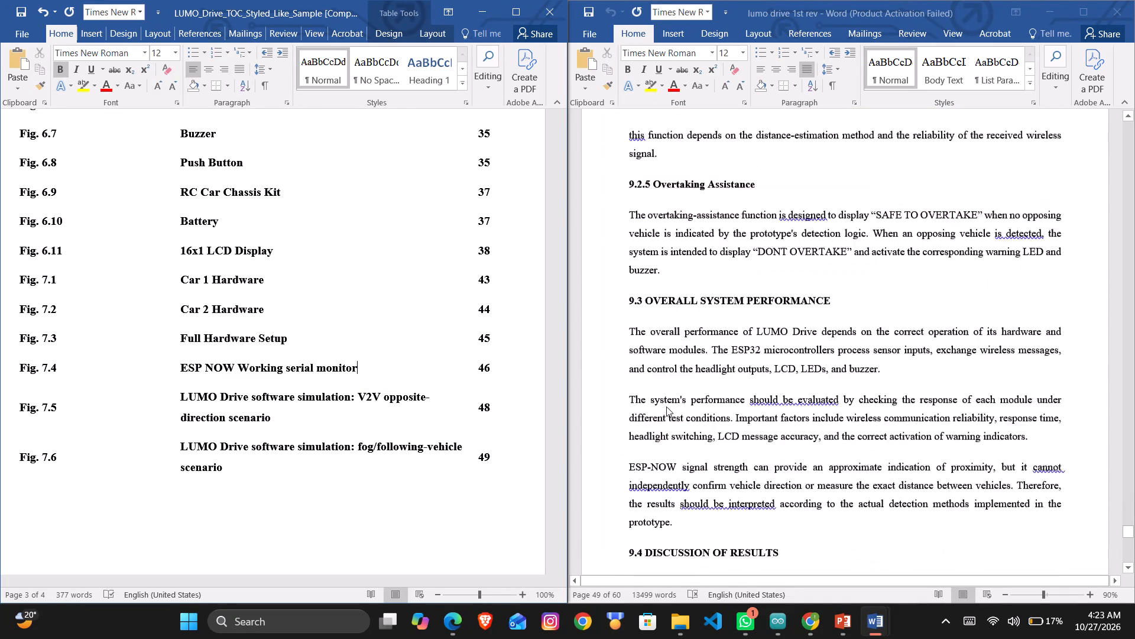
scroll(666, 406, down, 3)
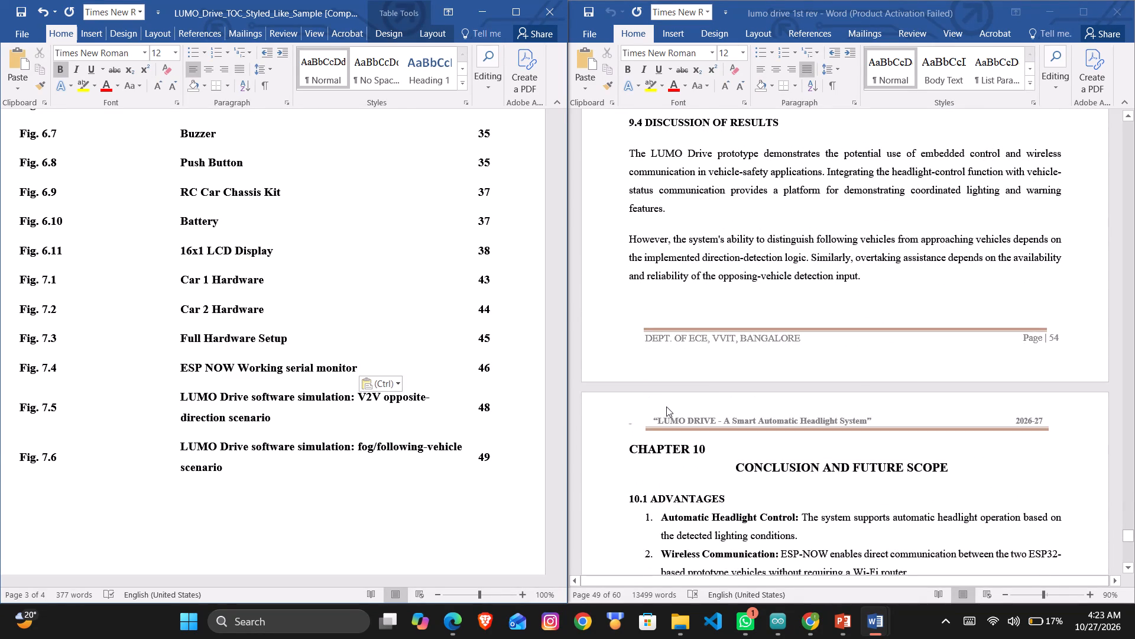
Search the report for "table" and go to the result that mentions Table 3.1.
key(ctrl+f)
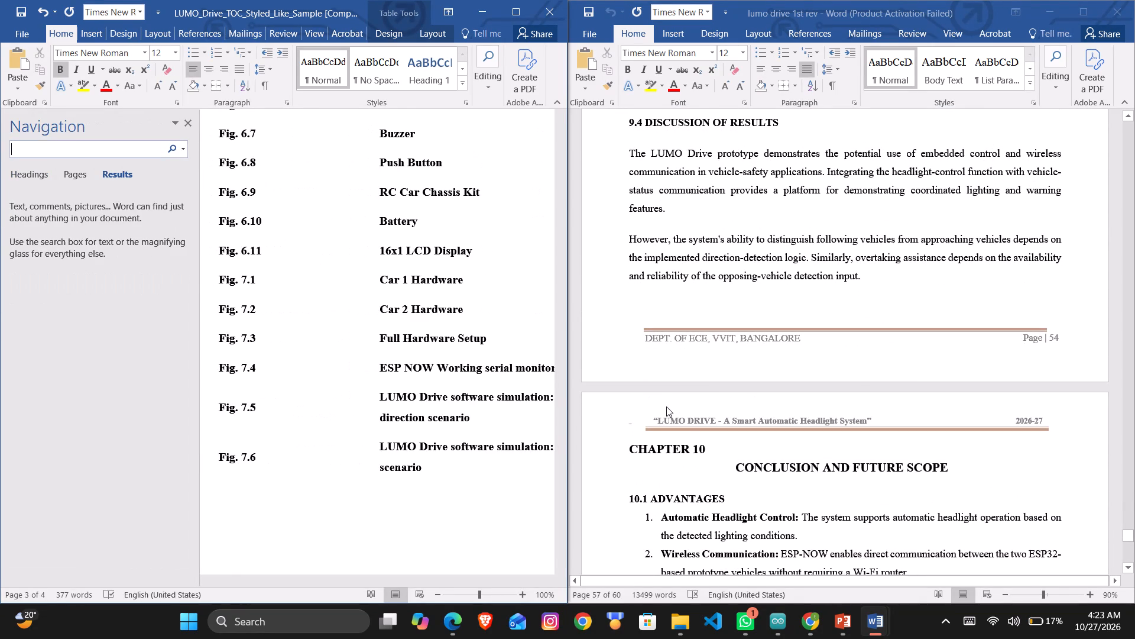
click(666, 406)
click(658, 375)
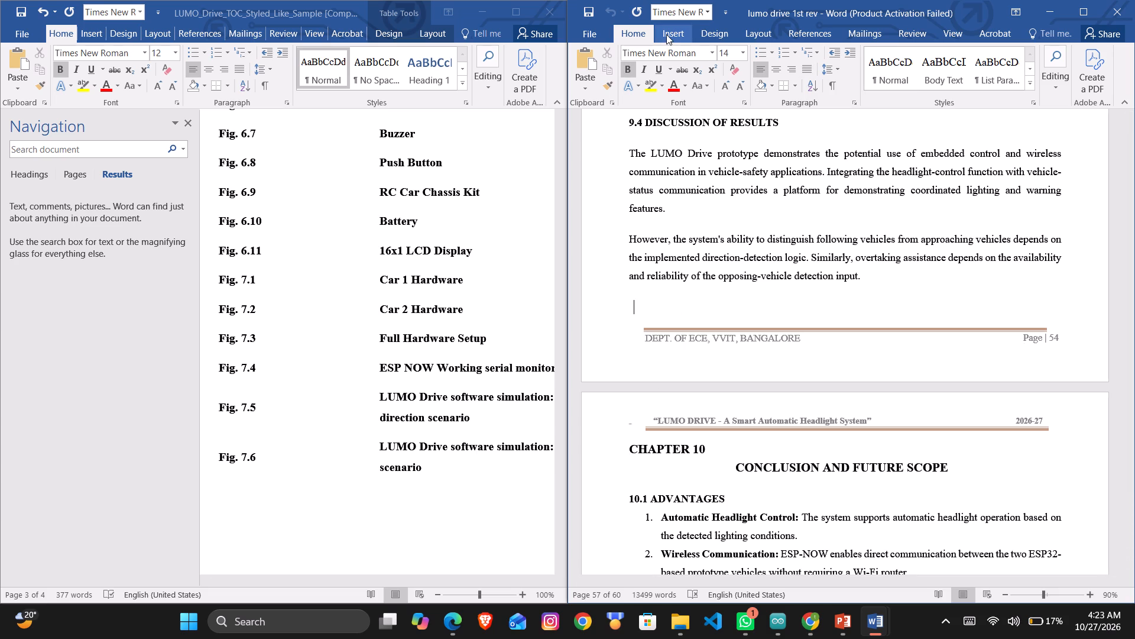
key(ctrl+f)
text(table)
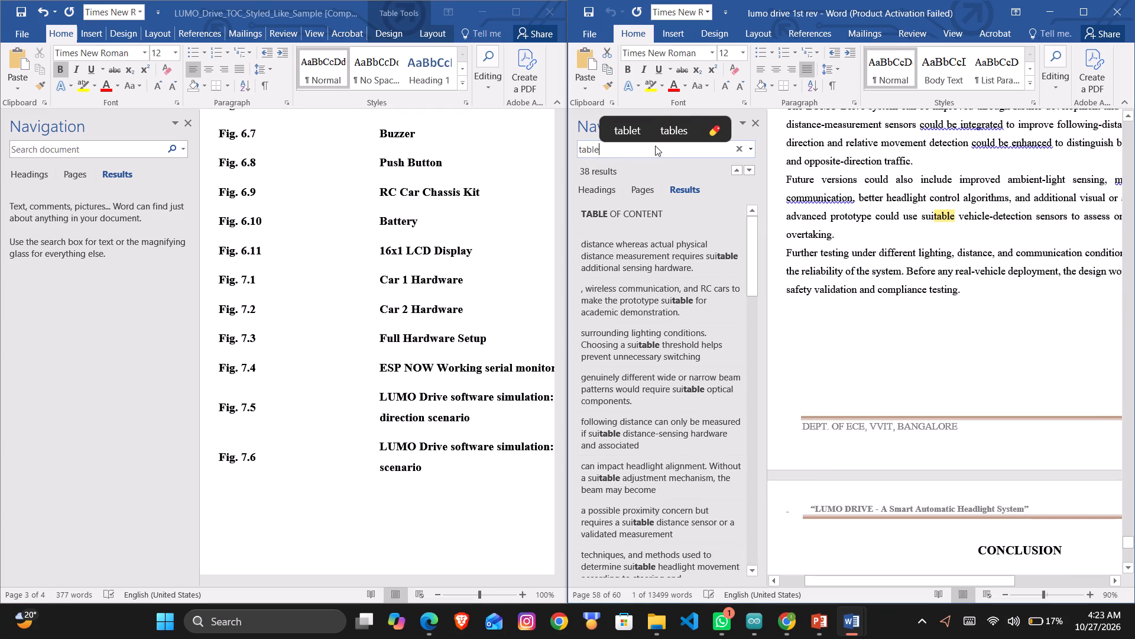
scroll(637, 256, down, 1)
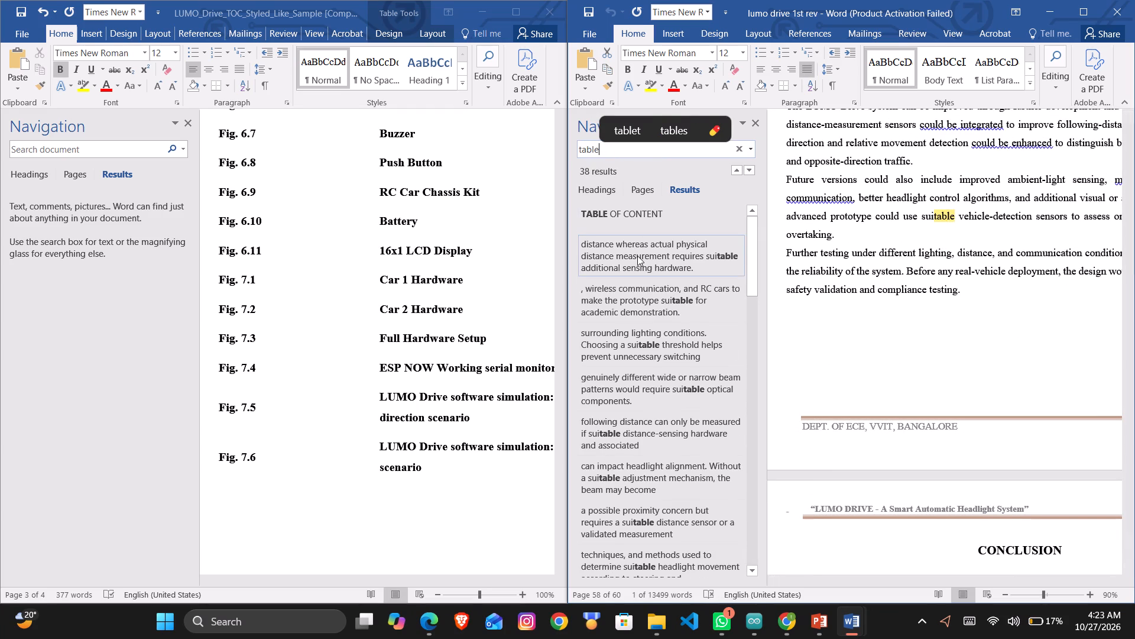
scroll(637, 256, down, 1)
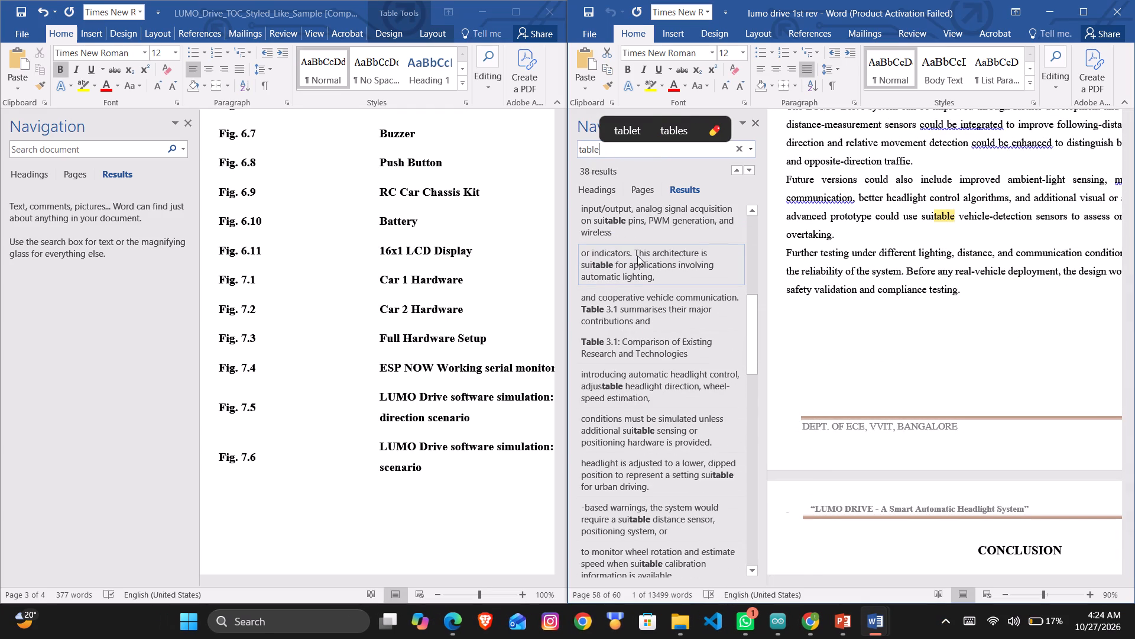
scroll(637, 256, down, 1)
click(622, 302)
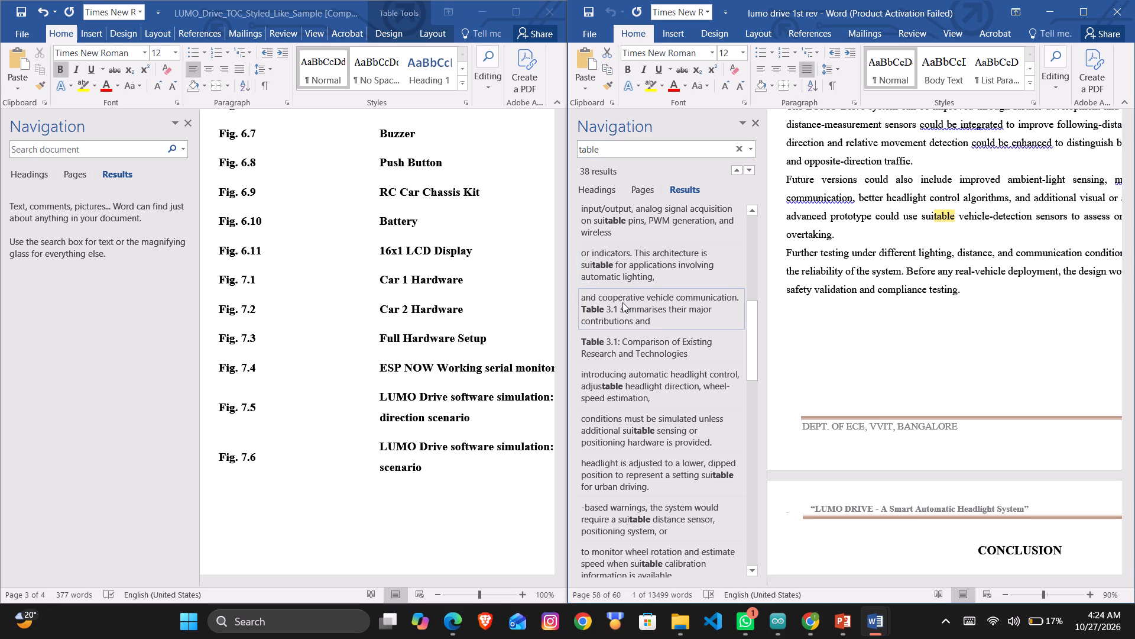
scroll(787, 399, down, 1)
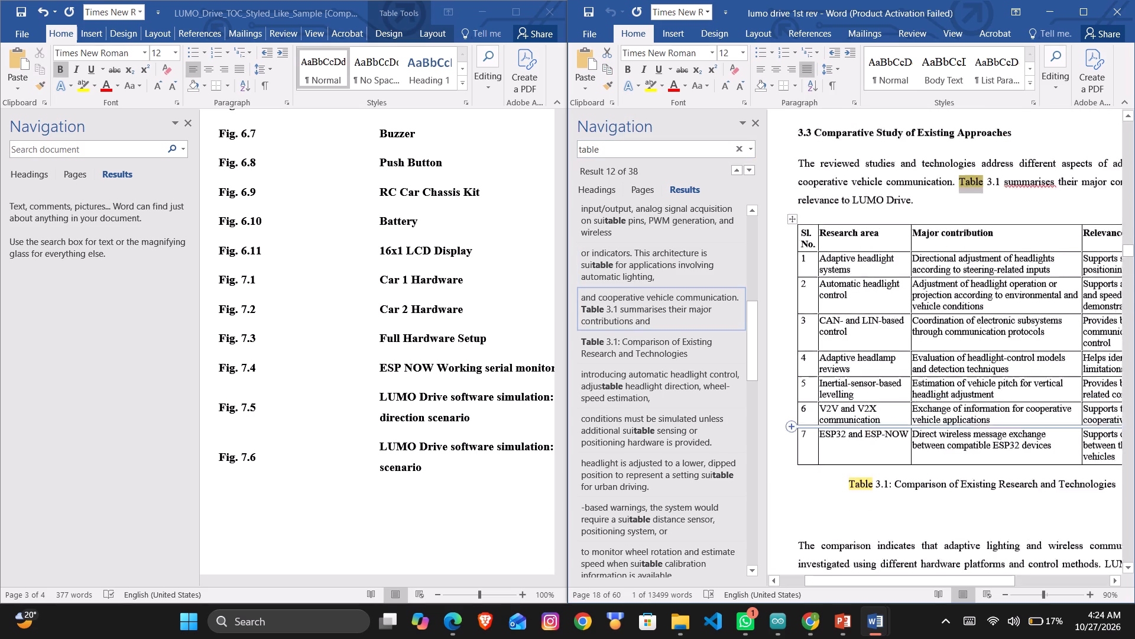
Add a "Table 3.1" entry above Table 8.1 in the Table No column of the LIST OF TABLES, reusing the Table 8.1 label.
scroll(787, 399, down, 1)
scroll(332, 352, down, 1)
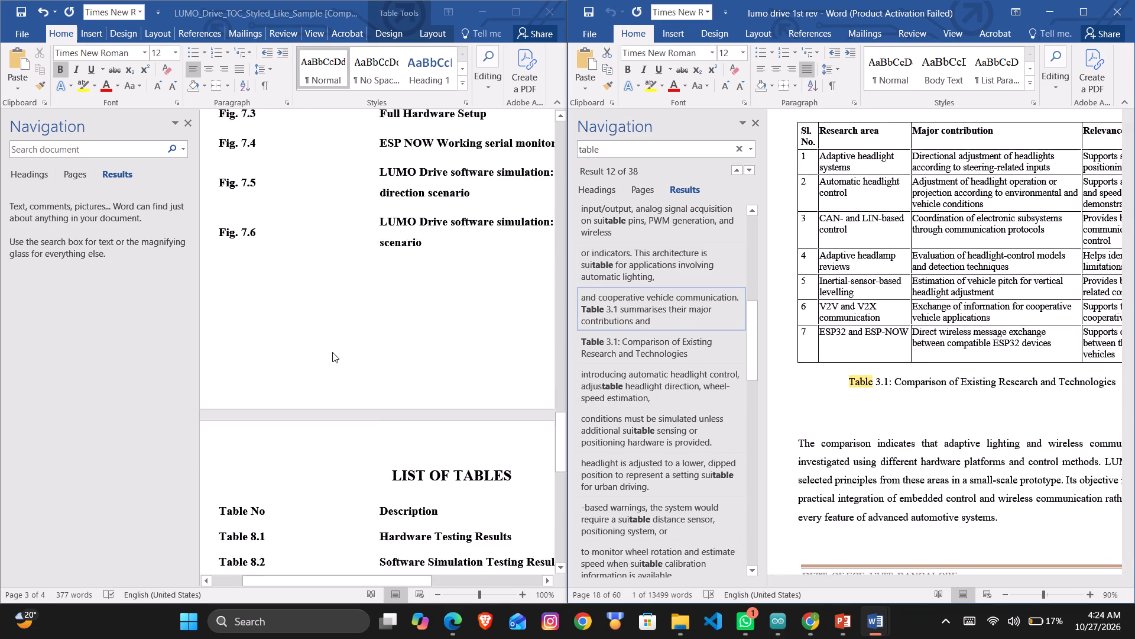
scroll(332, 352, down, 1)
click(264, 421)
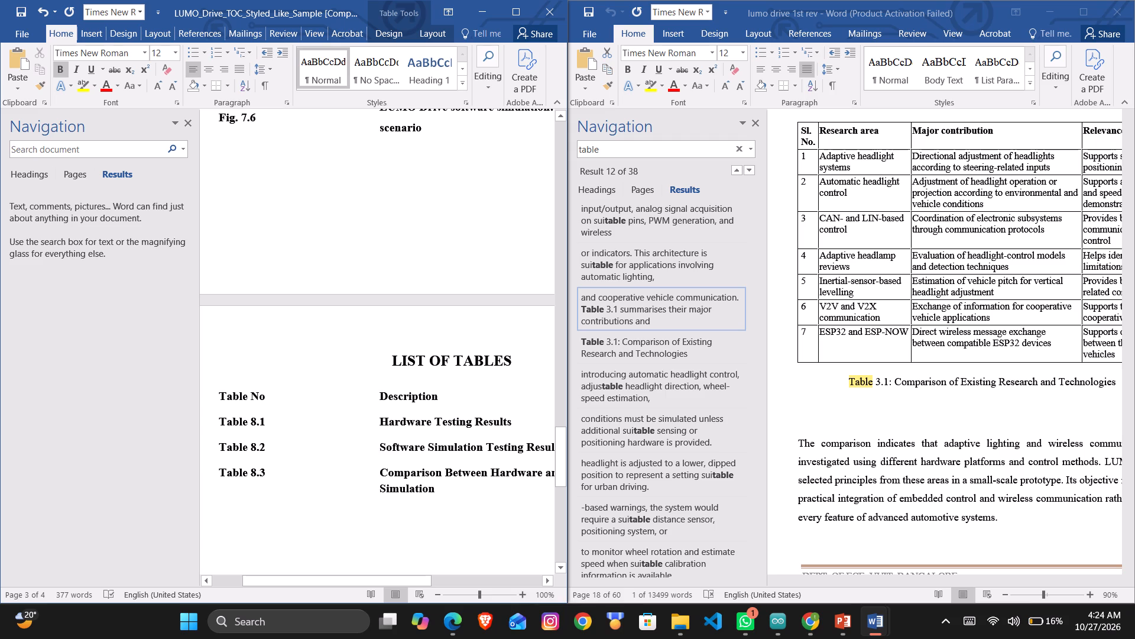
drag(263, 420, 212, 427)
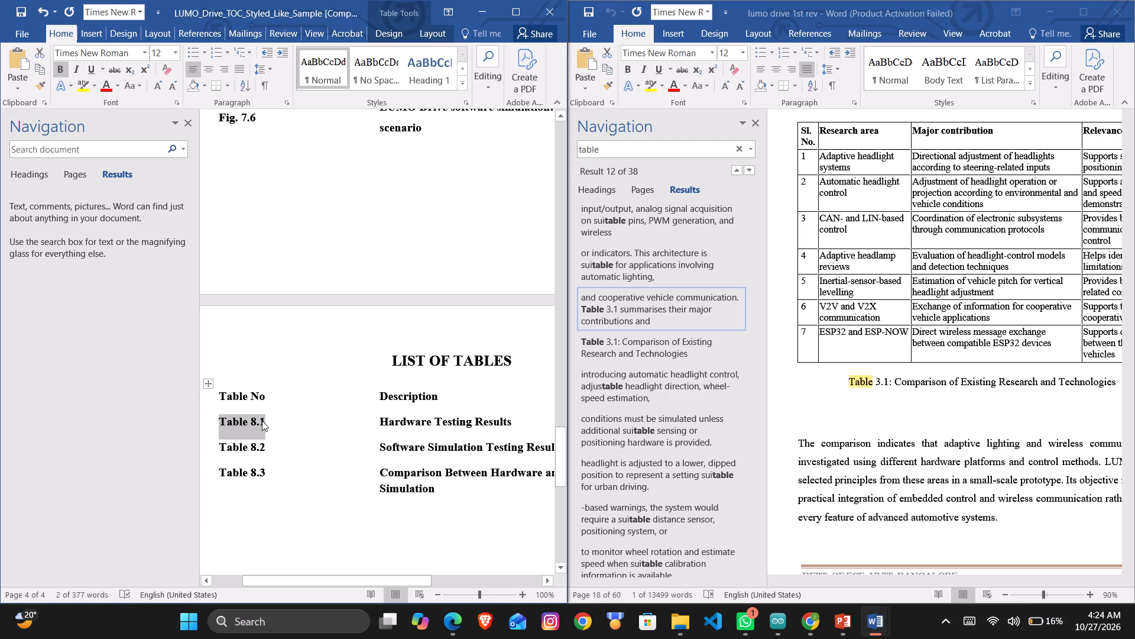
key(ctrl+c)
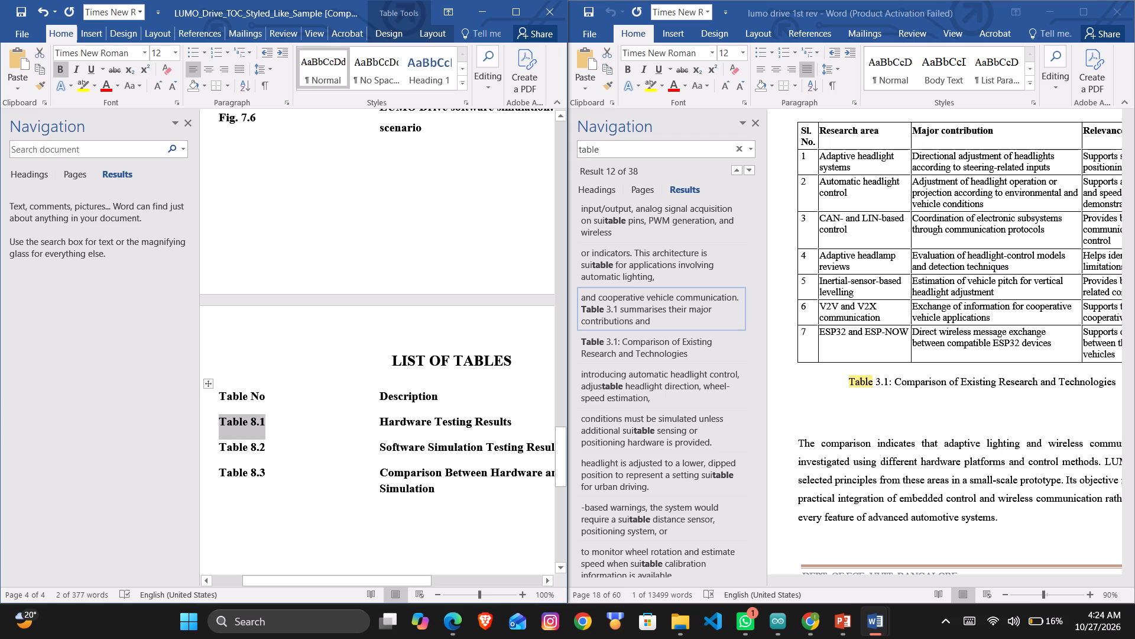
click(267, 402)
key(Return)
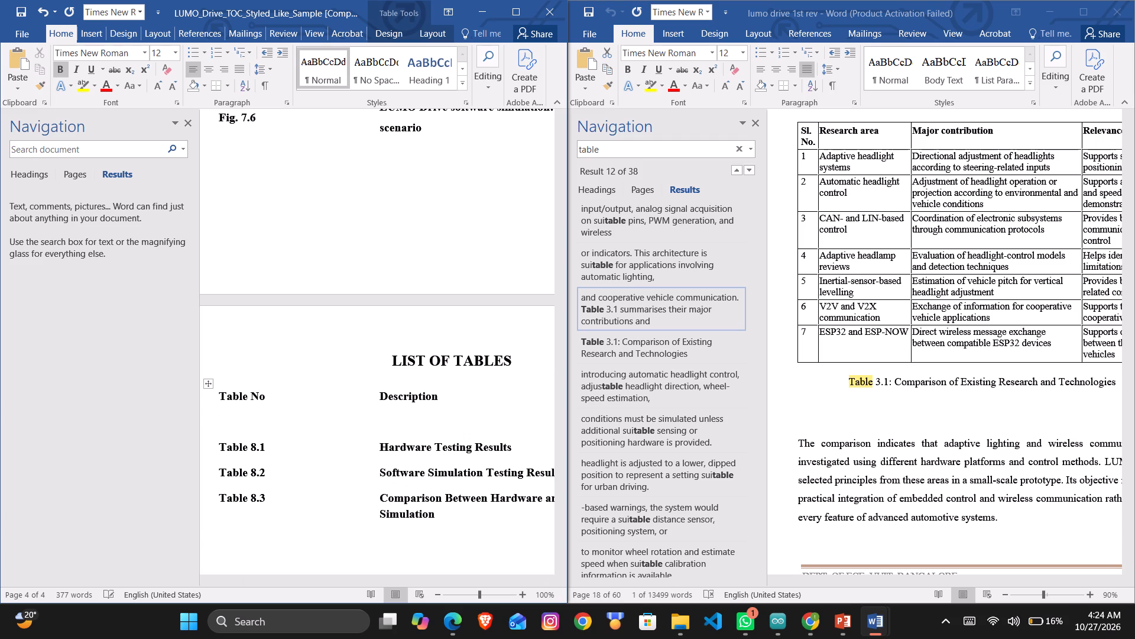
key(ctrl+v)
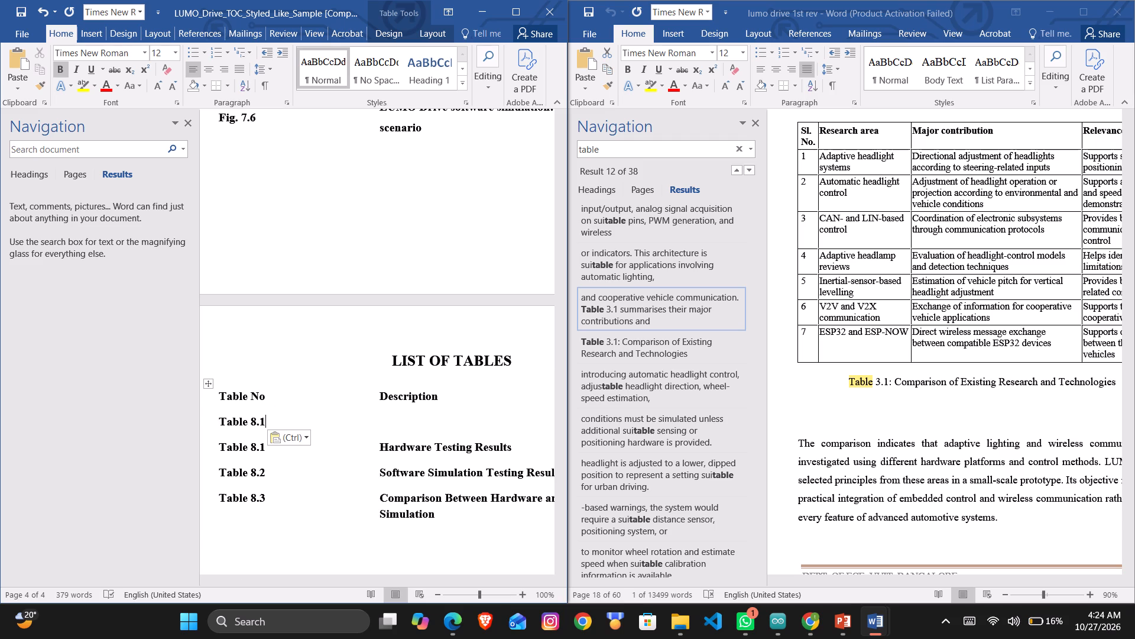
key(Left)
key(Left)
key(BackSpace)
key(3)
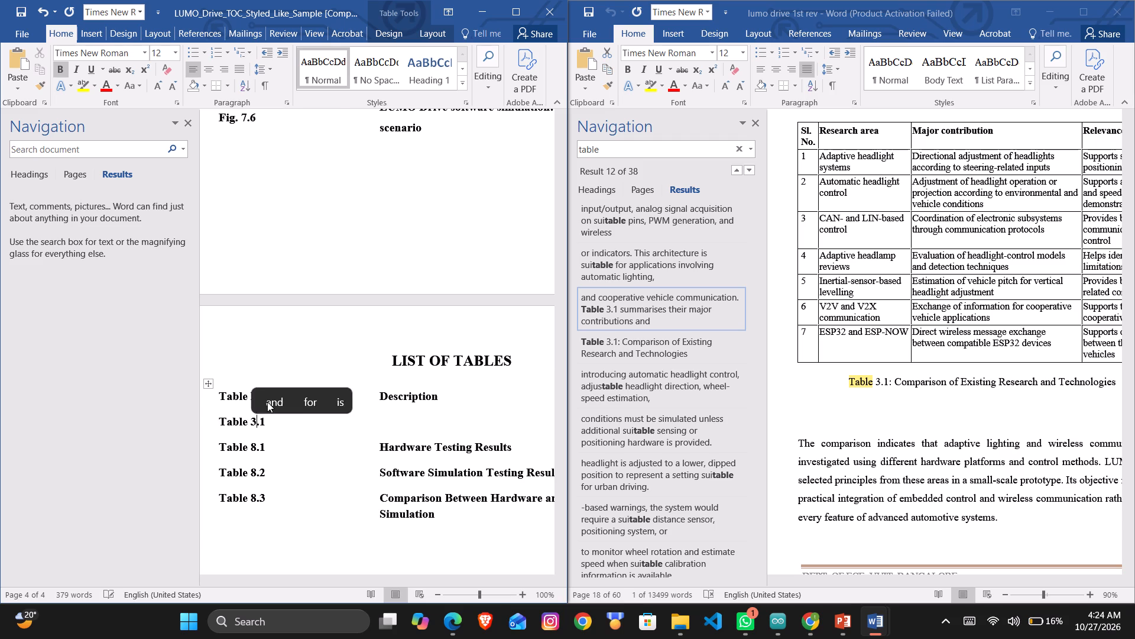
Enter the description "Comparison of Existing Research and Technologies" for Table 3.1 under the Description heading.
click(398, 418)
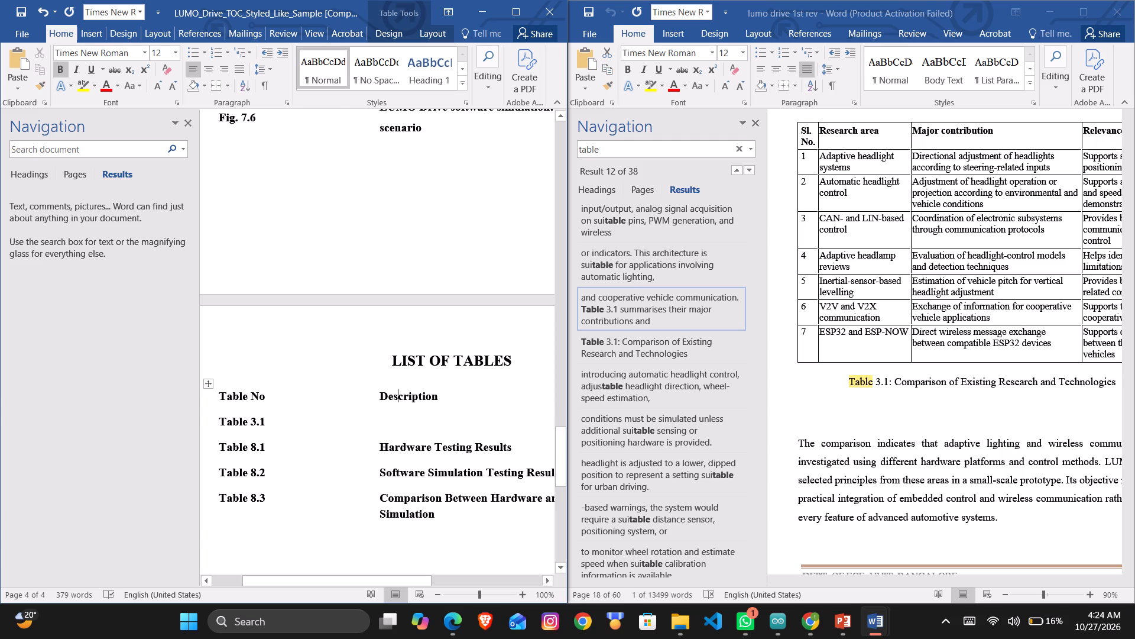
click(375, 425)
click(448, 398)
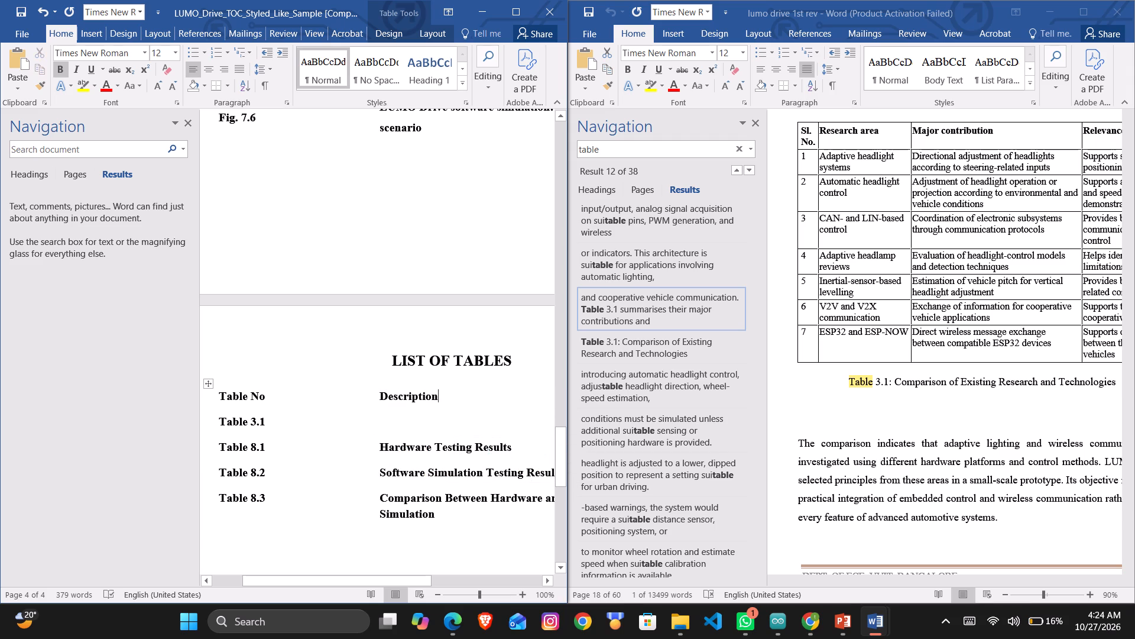
click(448, 398)
key(Return)
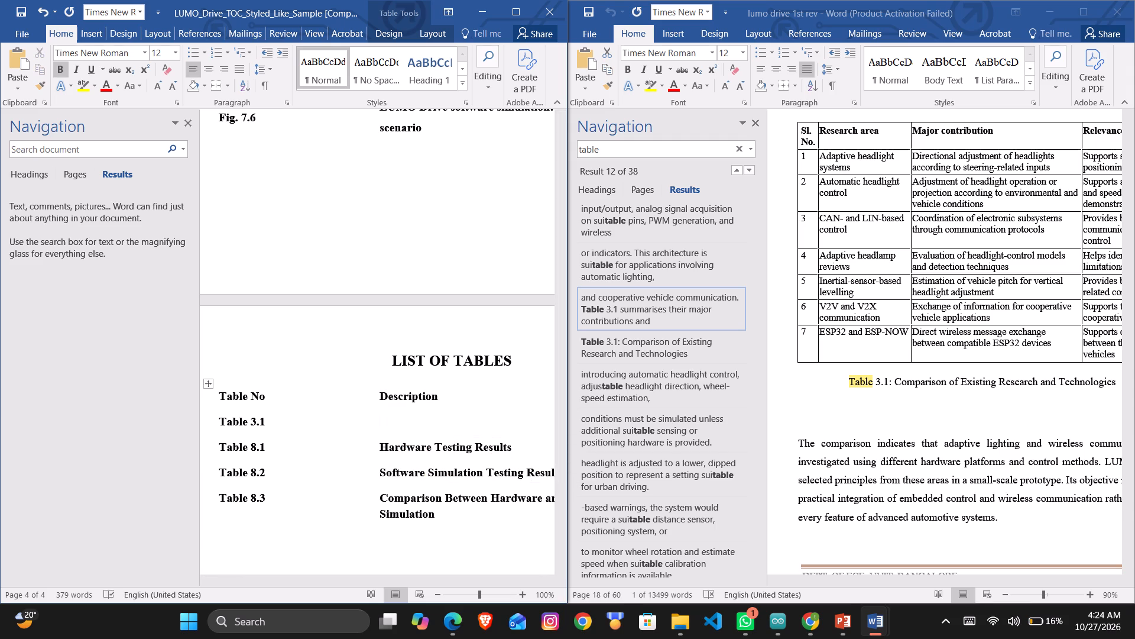
text(Compariso)
text(n)
key(space)
text(of)
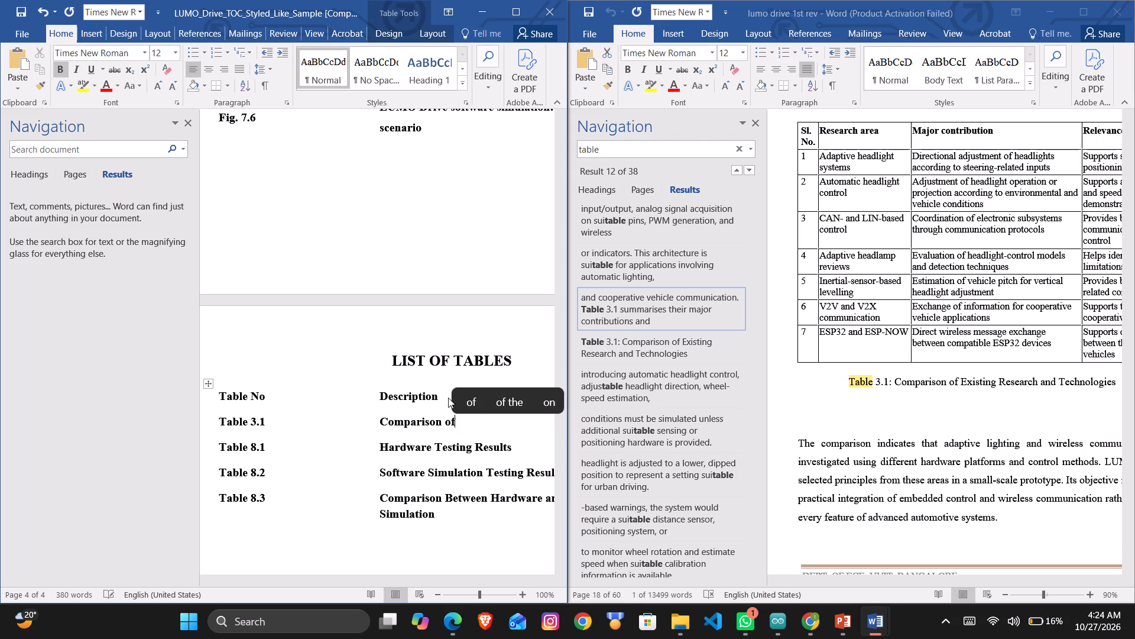
key(space)
text(Exi)
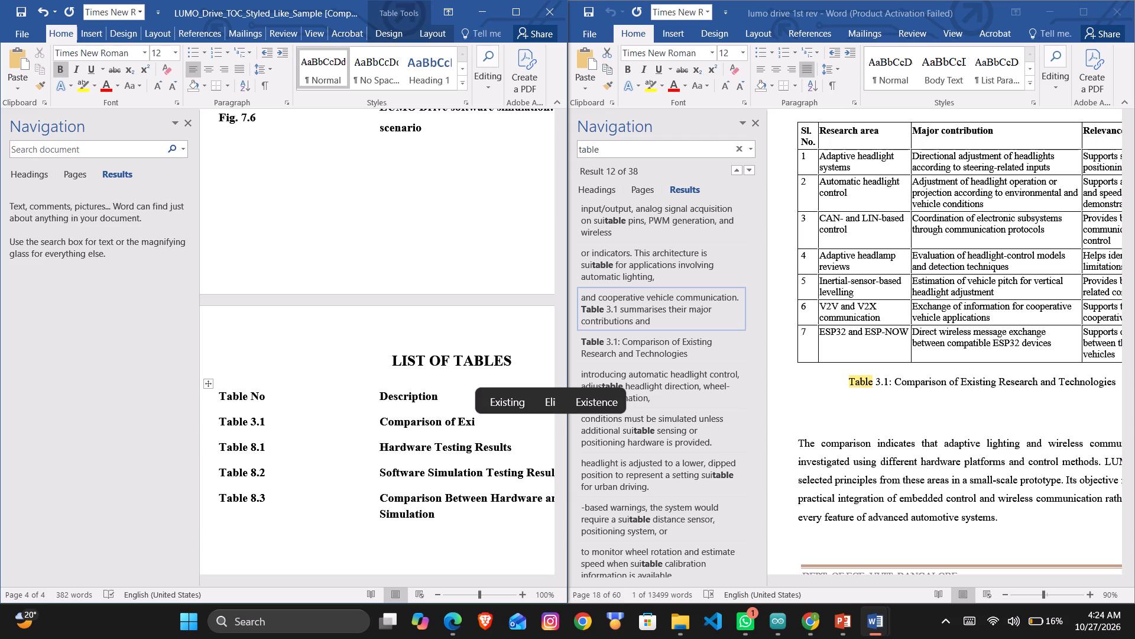
key(s)
text(ting)
key(space)
text(Researcg)
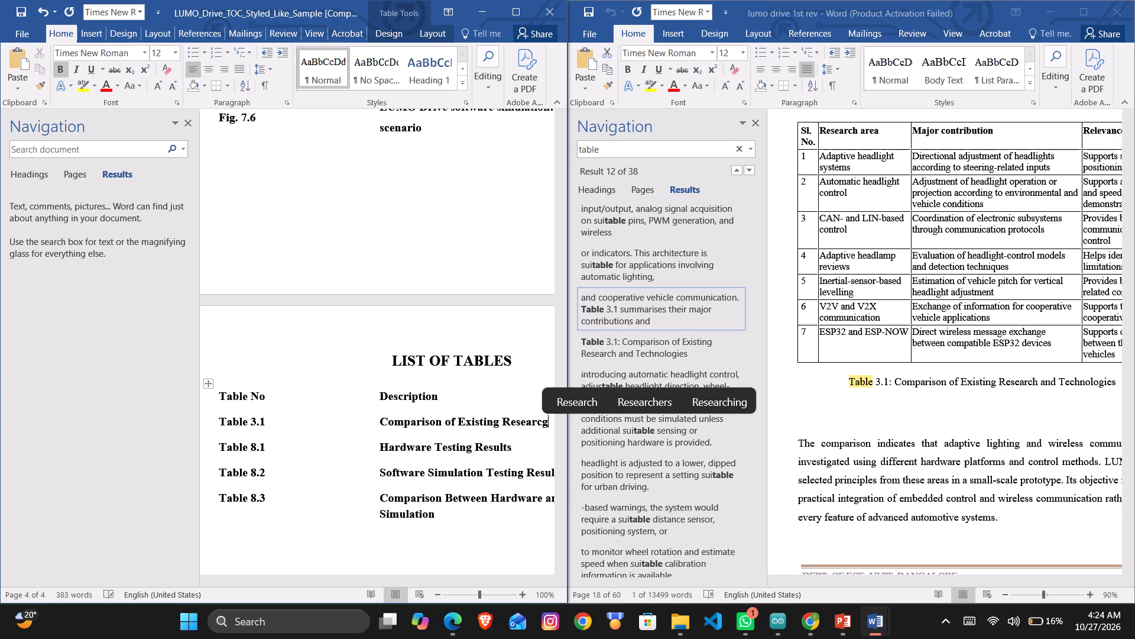
key(BackSpace)
text(h)
key(space)
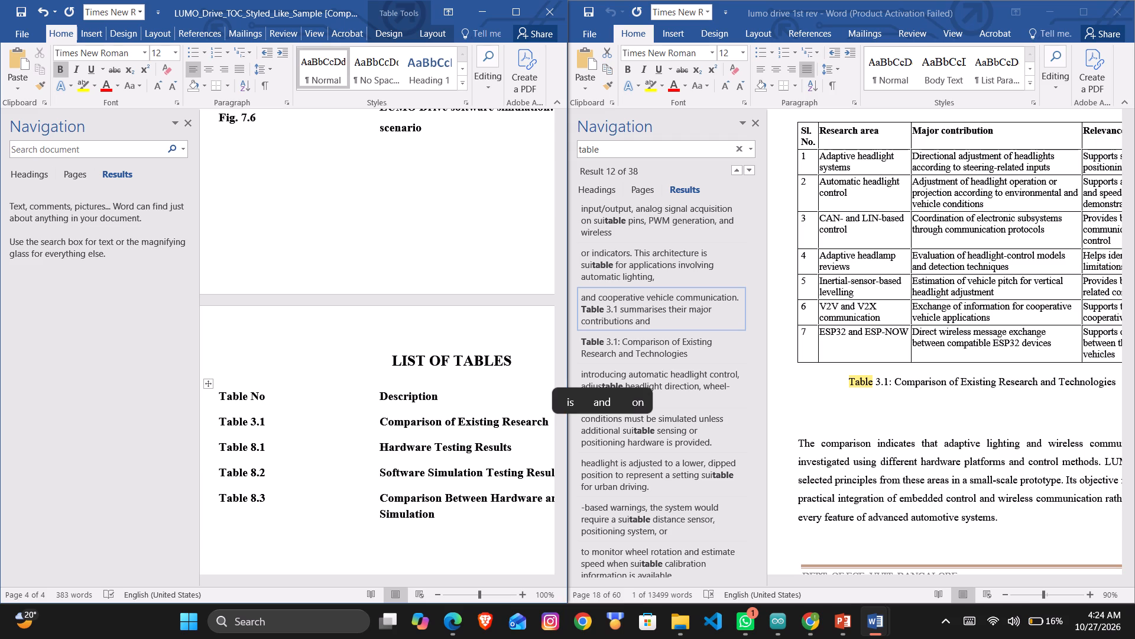
text(and Technologies)
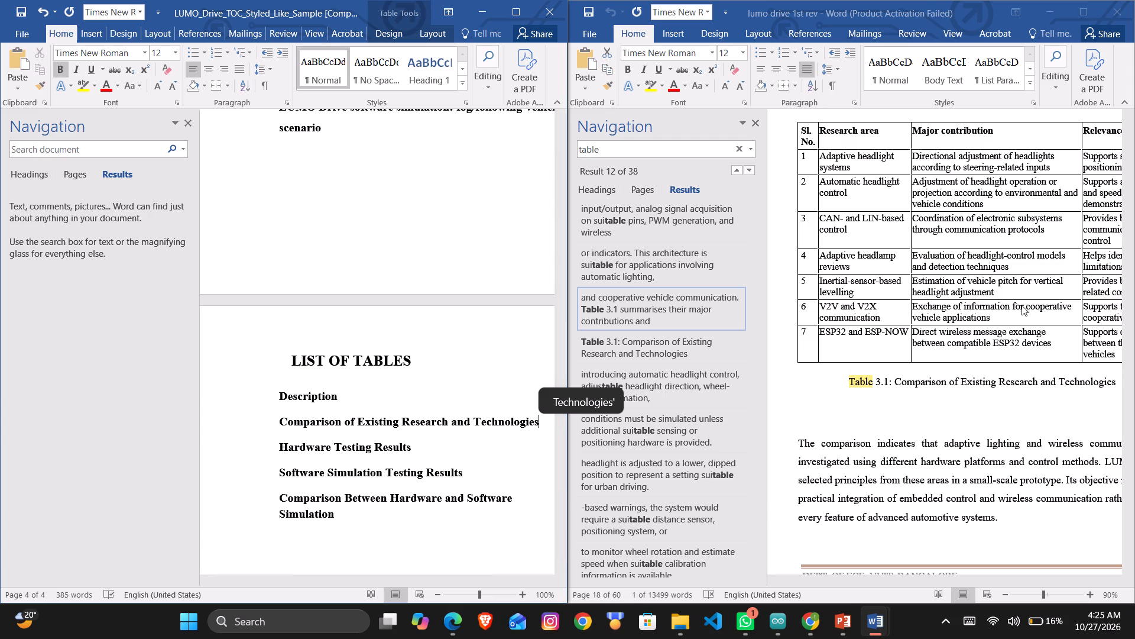
Check the report's page number and remaining table results, and enter page number 15 for Table 3.1 above 50 in the Page No column.
scroll(1022, 305, left, 1)
scroll(1022, 305, right, 1)
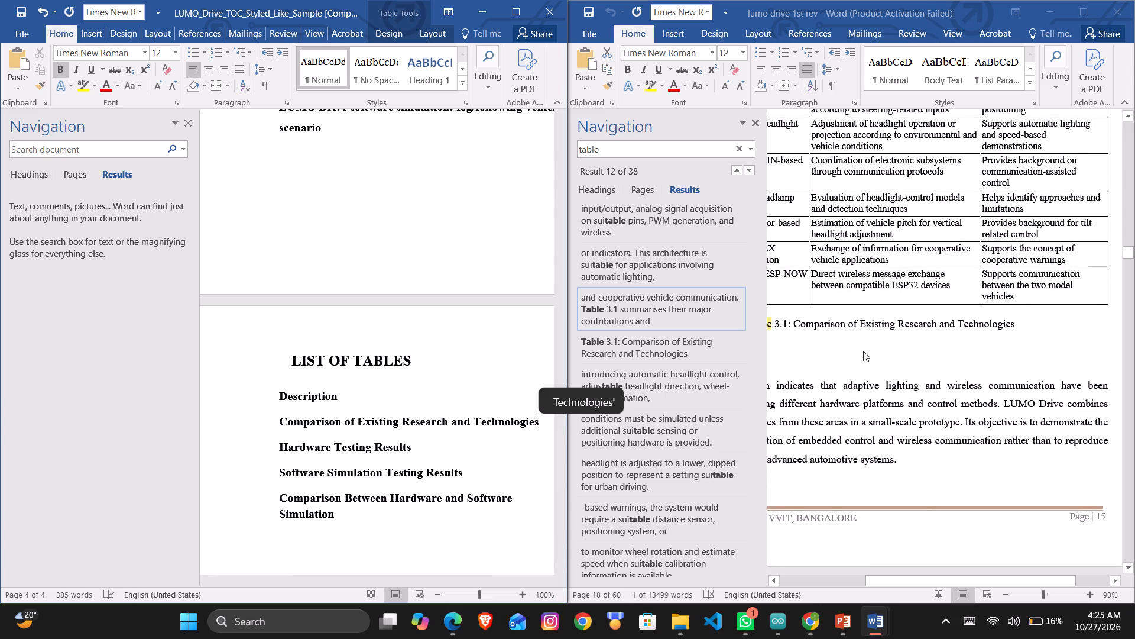
scroll(659, 370, down, 1)
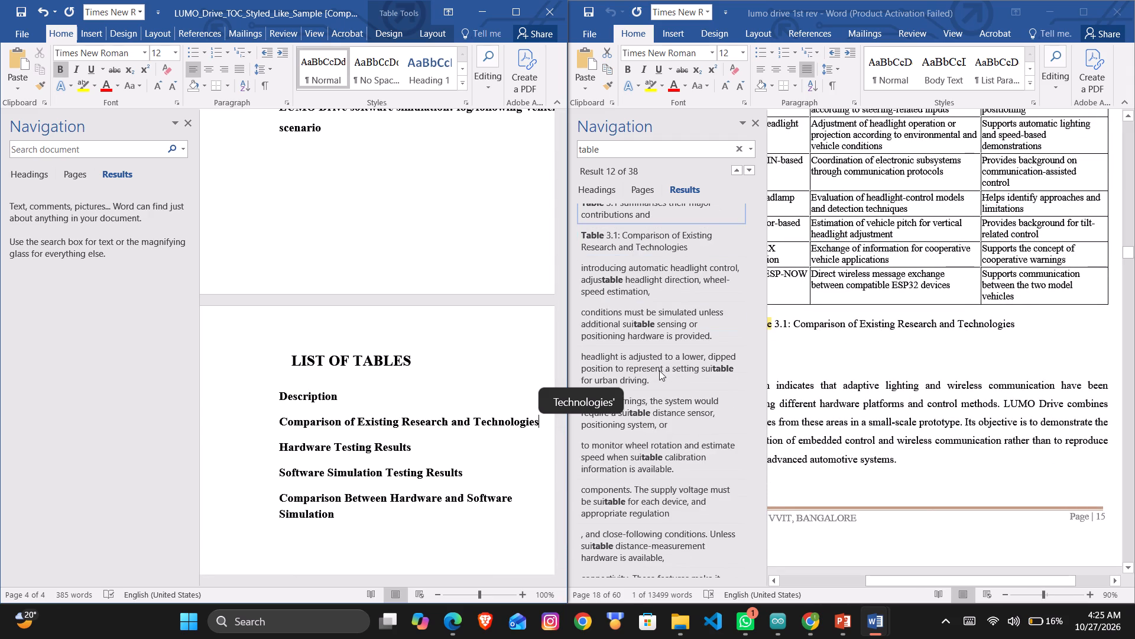
scroll(659, 370, down, 2)
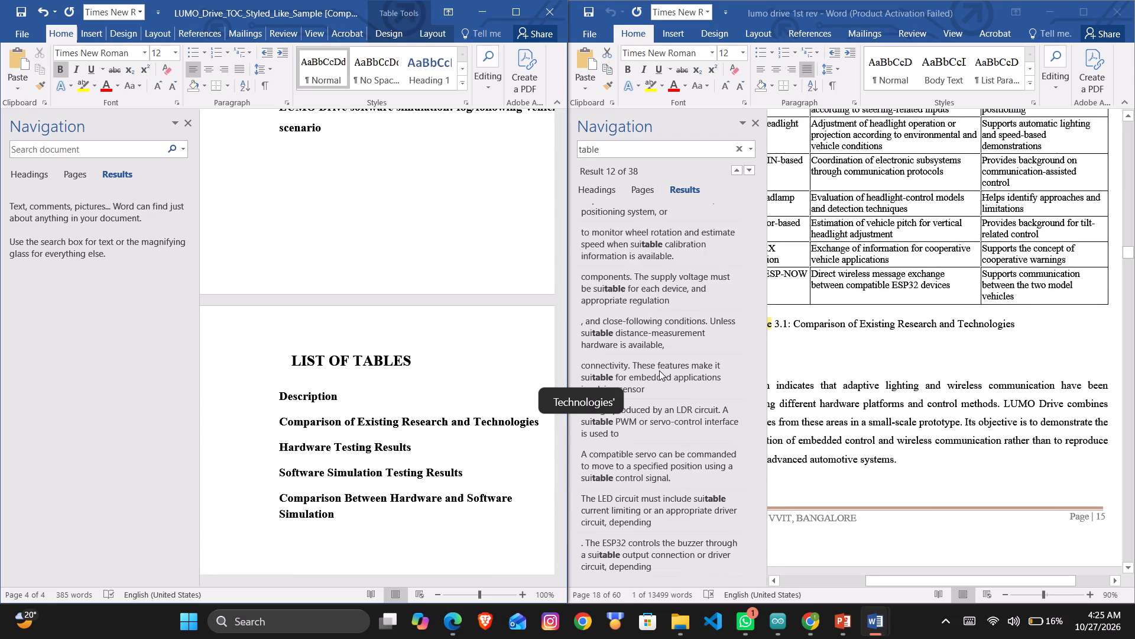
scroll(659, 370, down, 3)
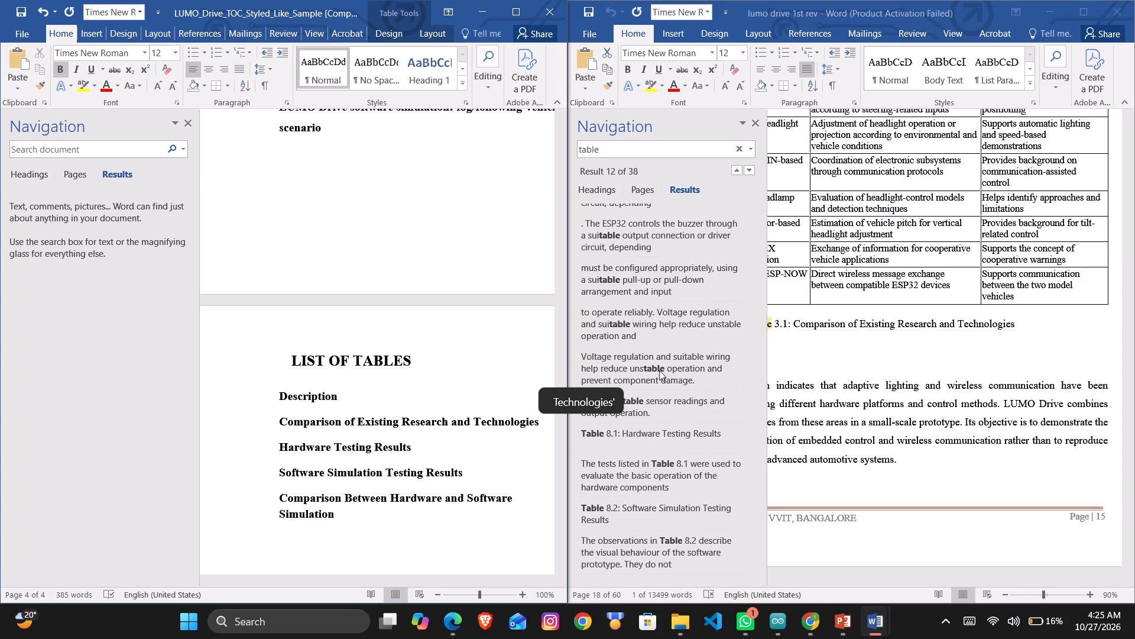
scroll(531, 430, left, 1)
click(486, 424)
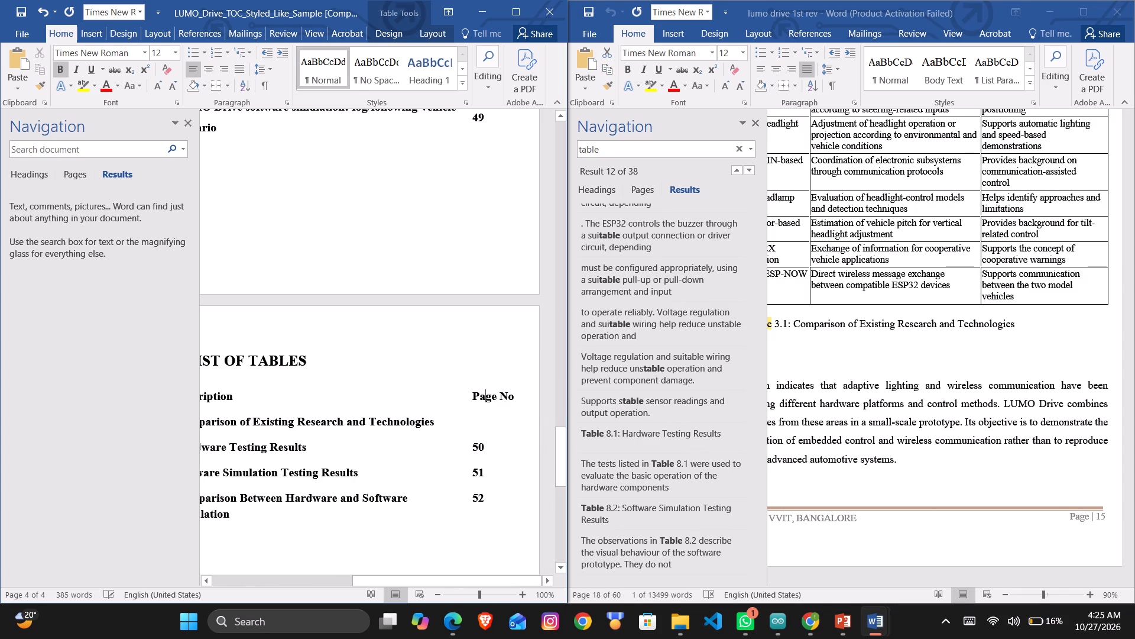
click(516, 399)
key(Return)
text(15)
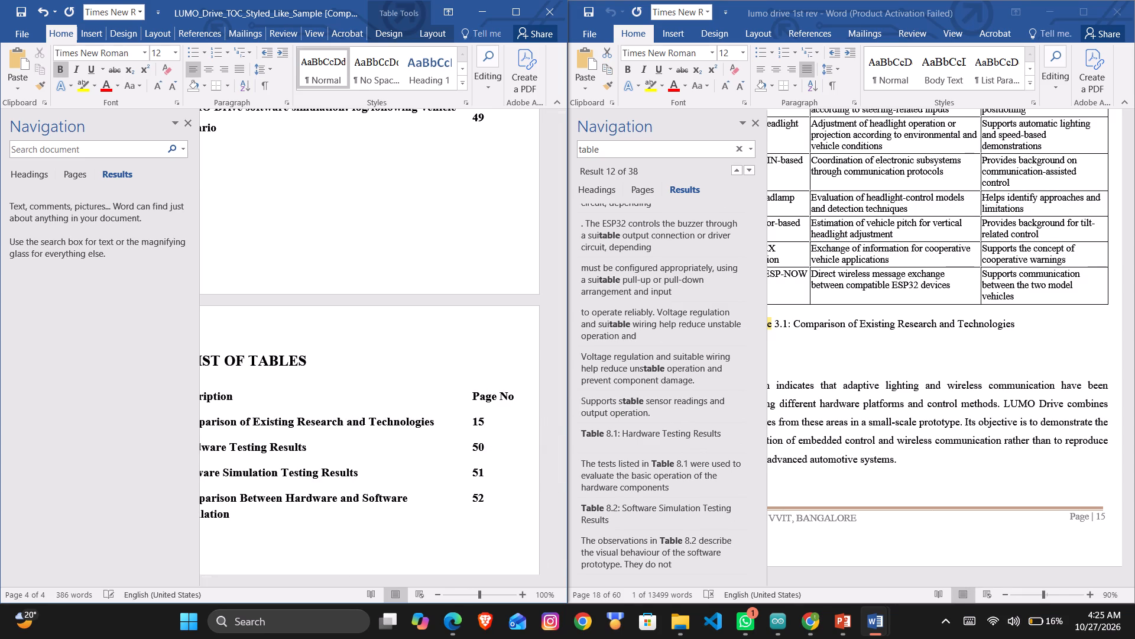
Close the lumo drive 1st rev report and maximize the window of the contents document.
scroll(350, 443, right, 1)
scroll(350, 443, down, 1)
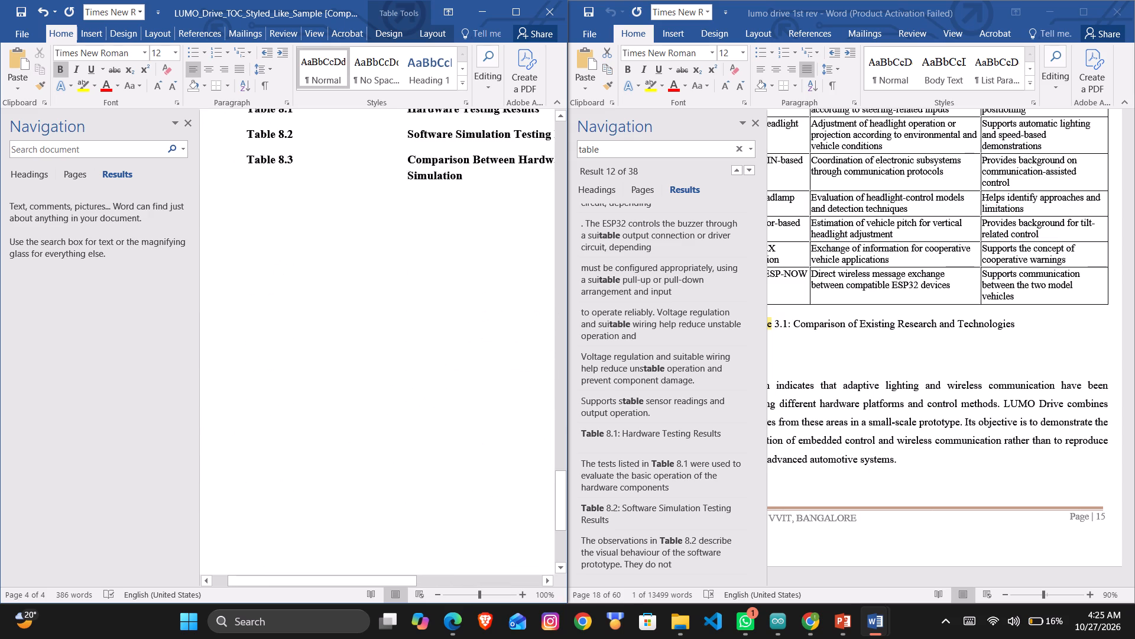
scroll(350, 443, right, 2)
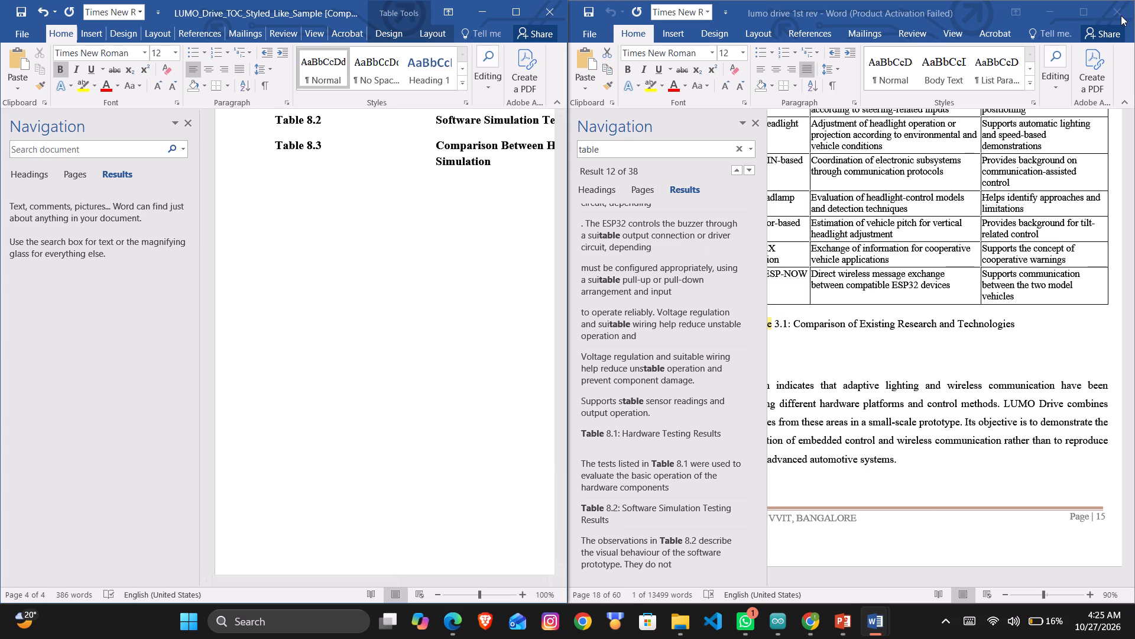
click(1120, 15)
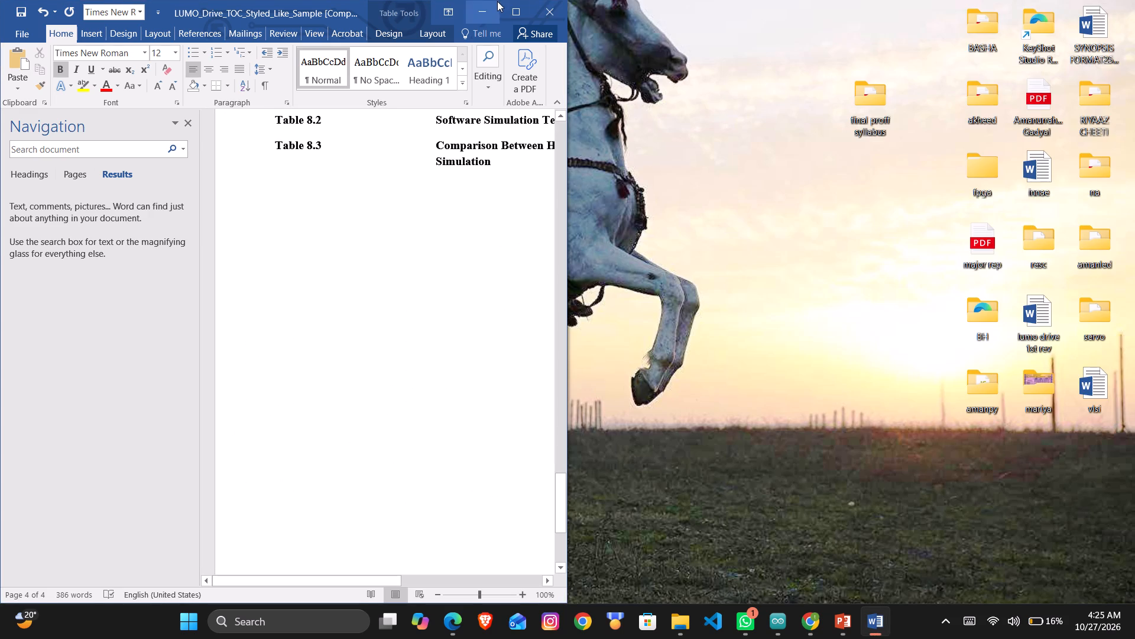
click(523, 7)
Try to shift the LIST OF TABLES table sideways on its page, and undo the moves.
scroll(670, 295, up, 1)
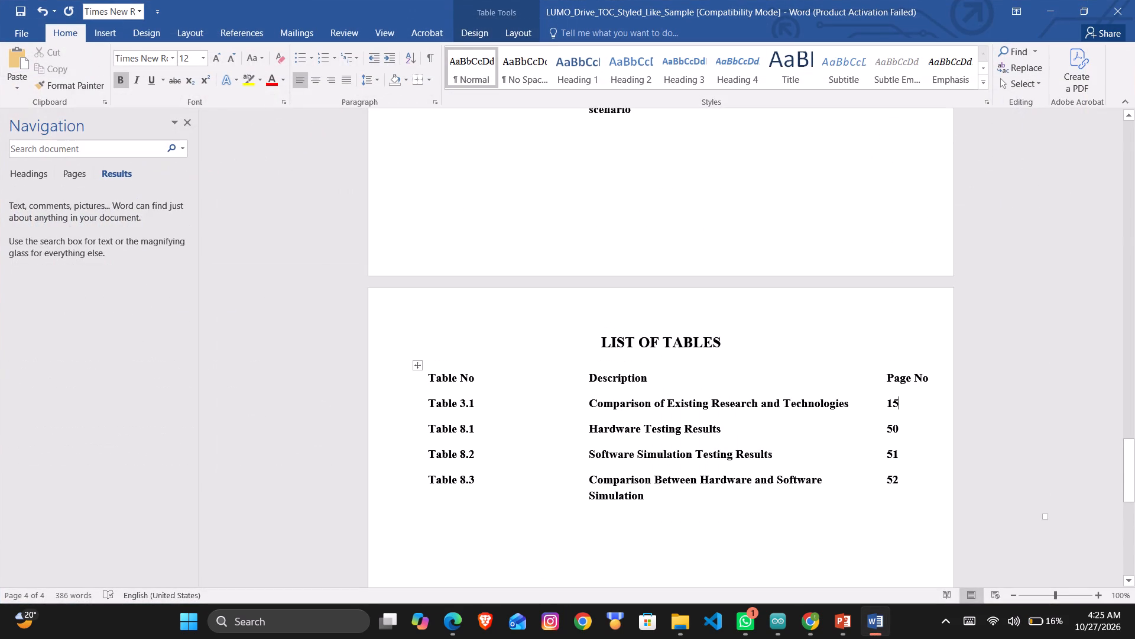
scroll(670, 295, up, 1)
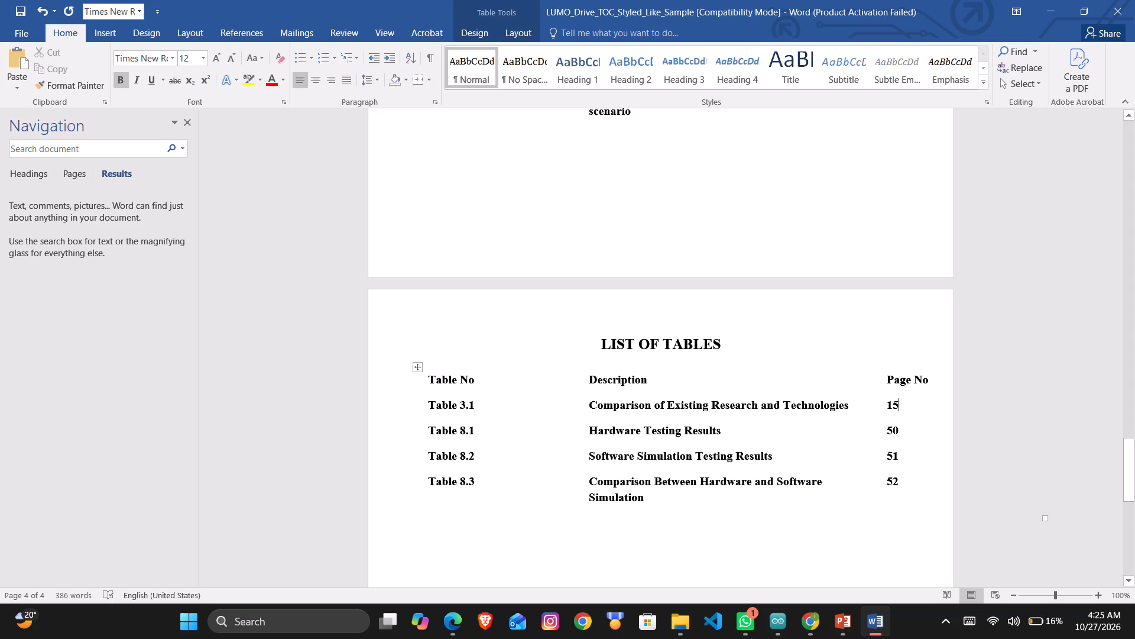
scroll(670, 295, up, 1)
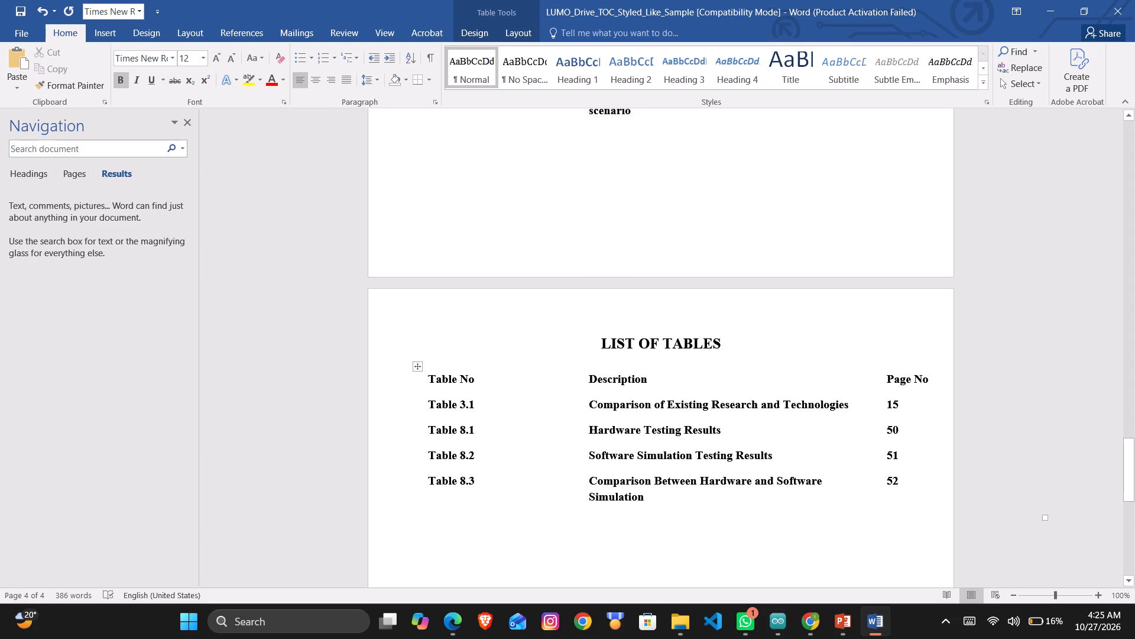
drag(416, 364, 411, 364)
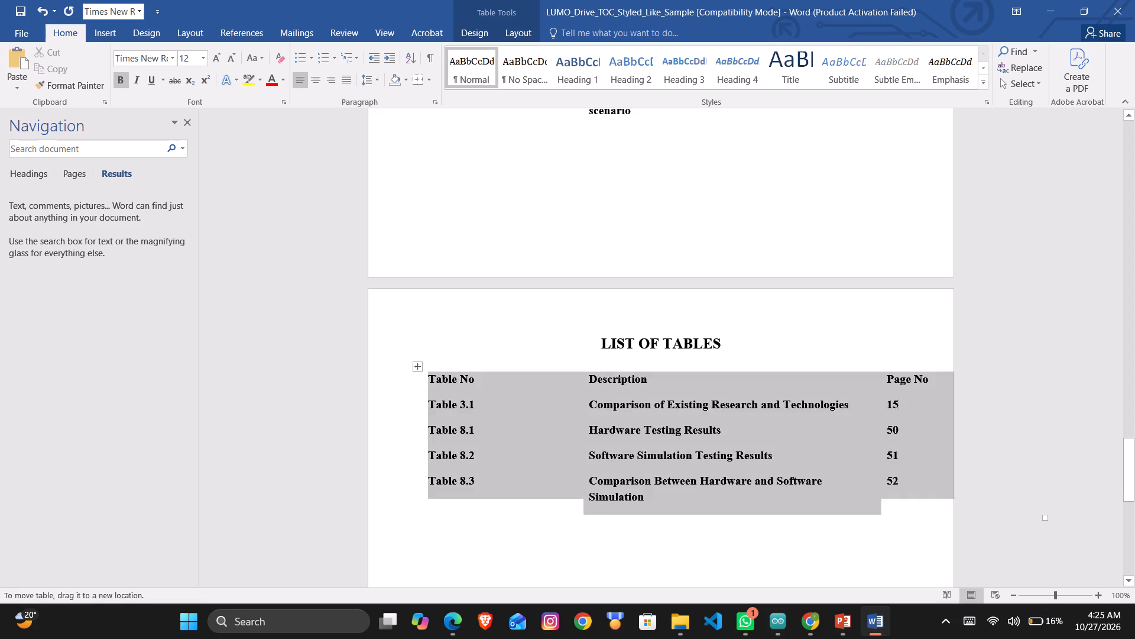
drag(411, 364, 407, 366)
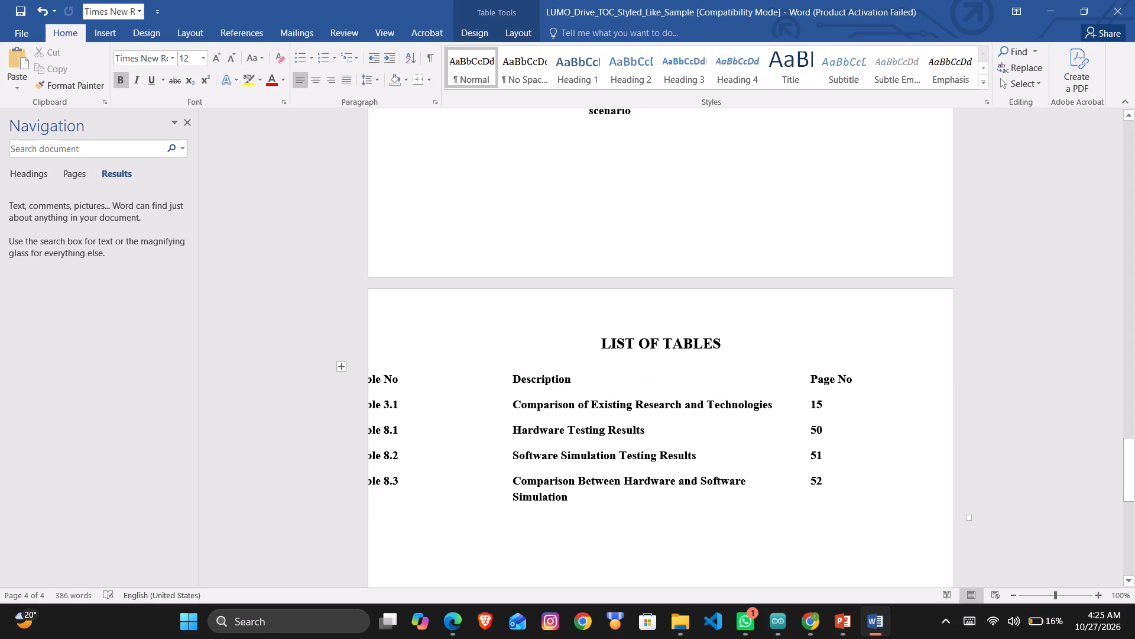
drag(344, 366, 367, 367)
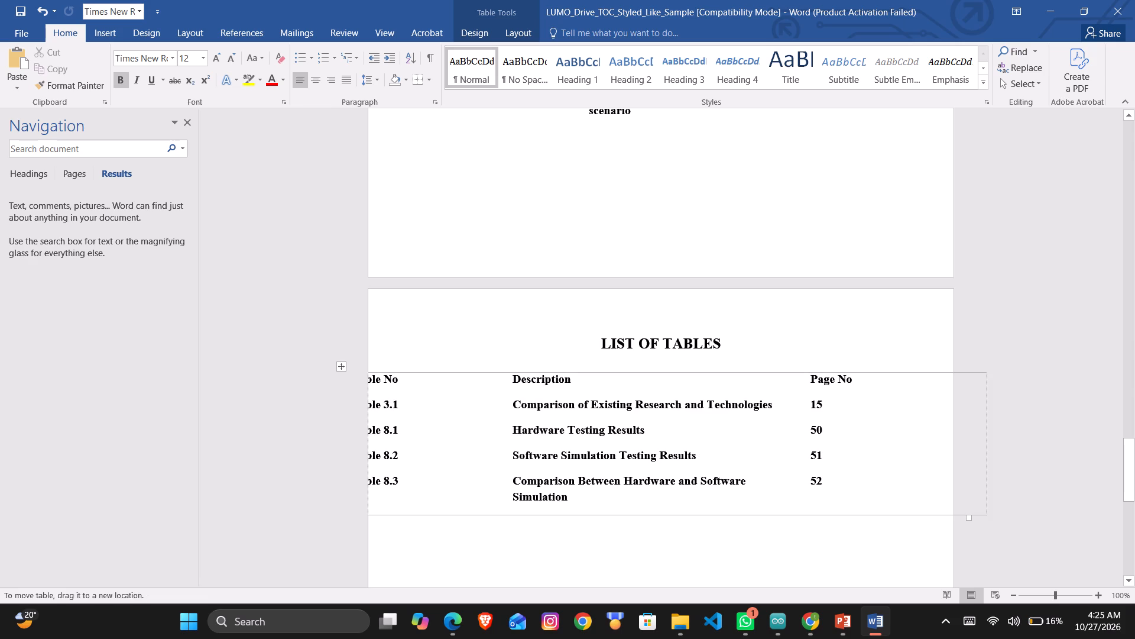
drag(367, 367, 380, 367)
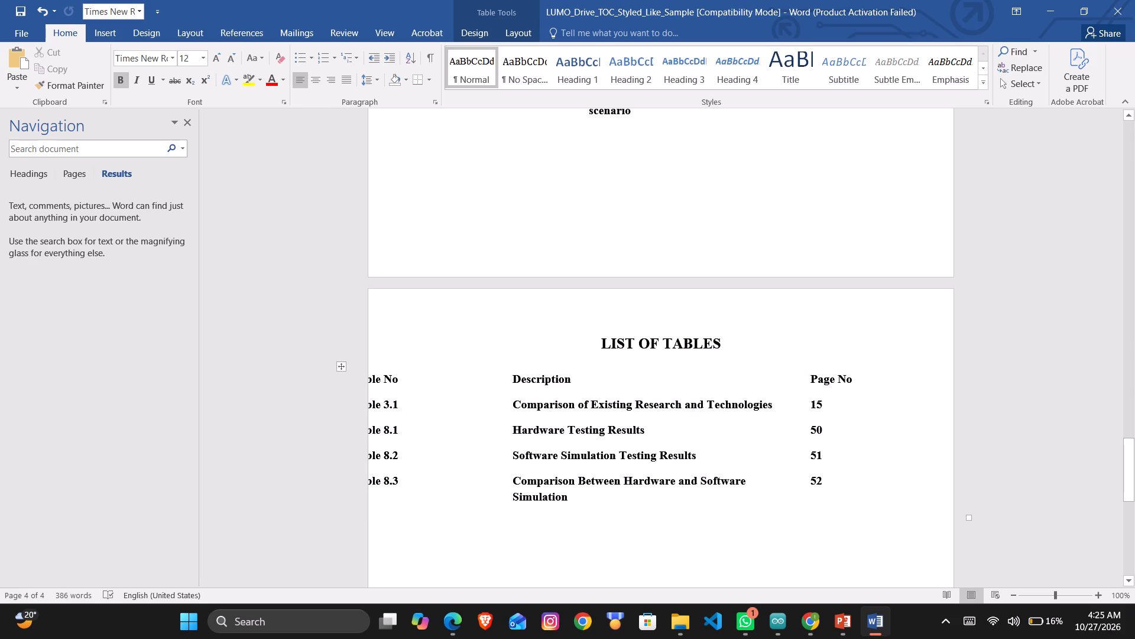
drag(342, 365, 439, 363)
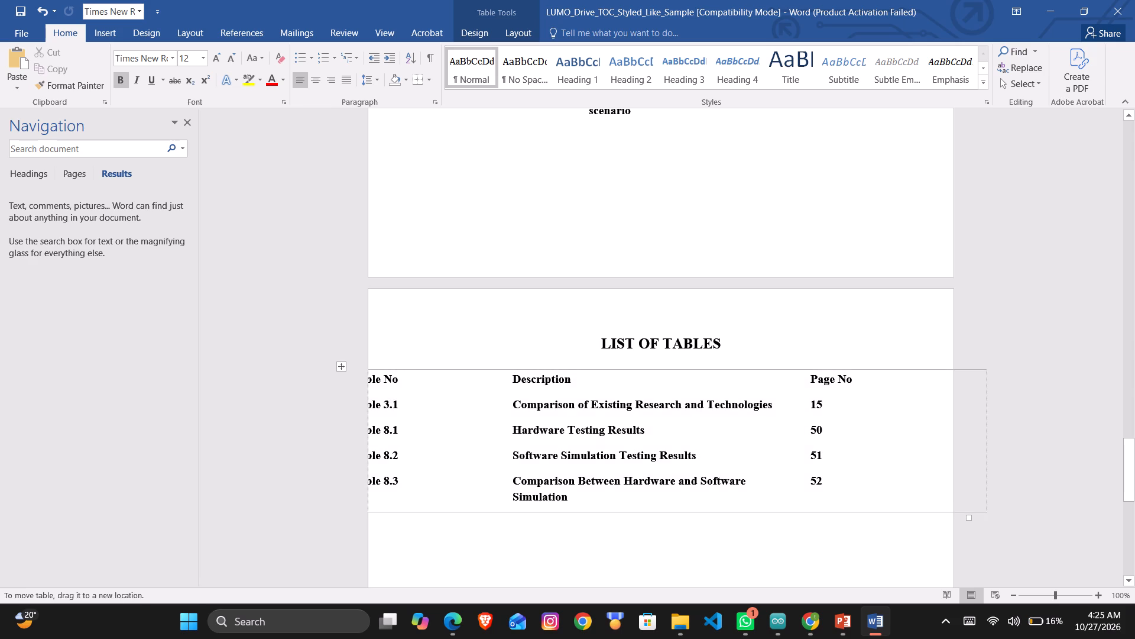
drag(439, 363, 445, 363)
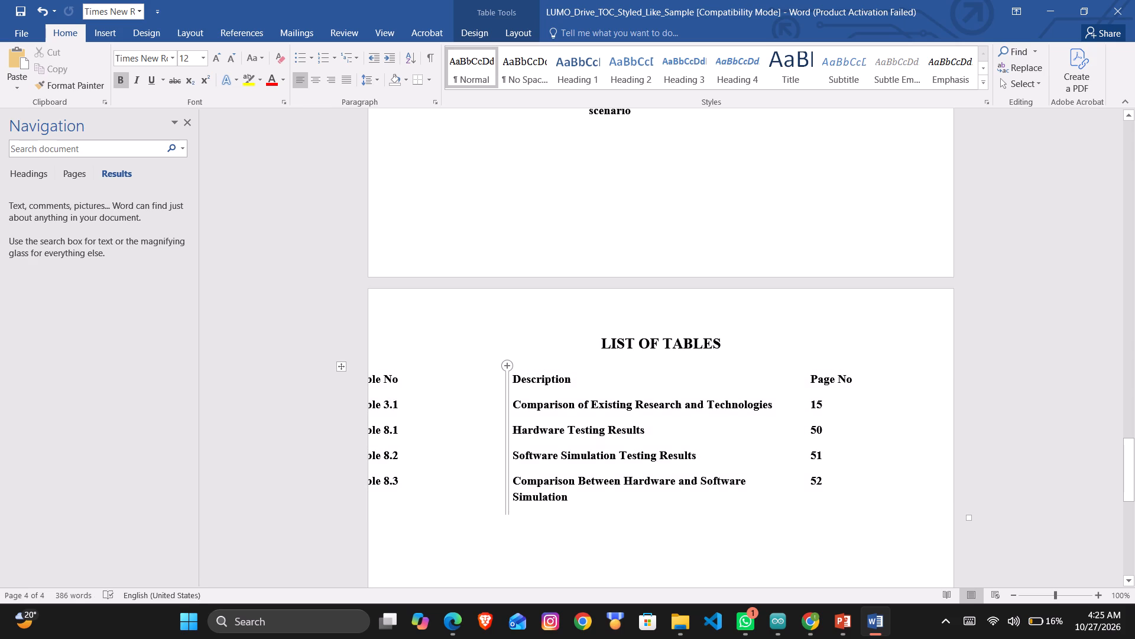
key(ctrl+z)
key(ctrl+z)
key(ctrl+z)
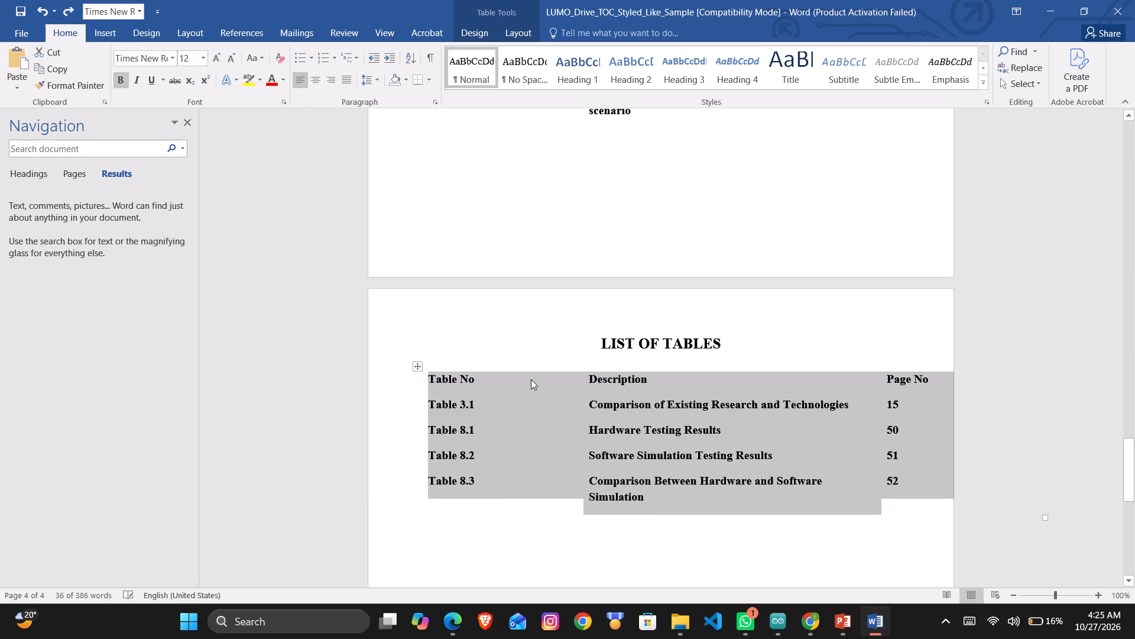
Resize the table under LIST OF TABLES to a narrower width so its columns fit the page.
click(799, 515)
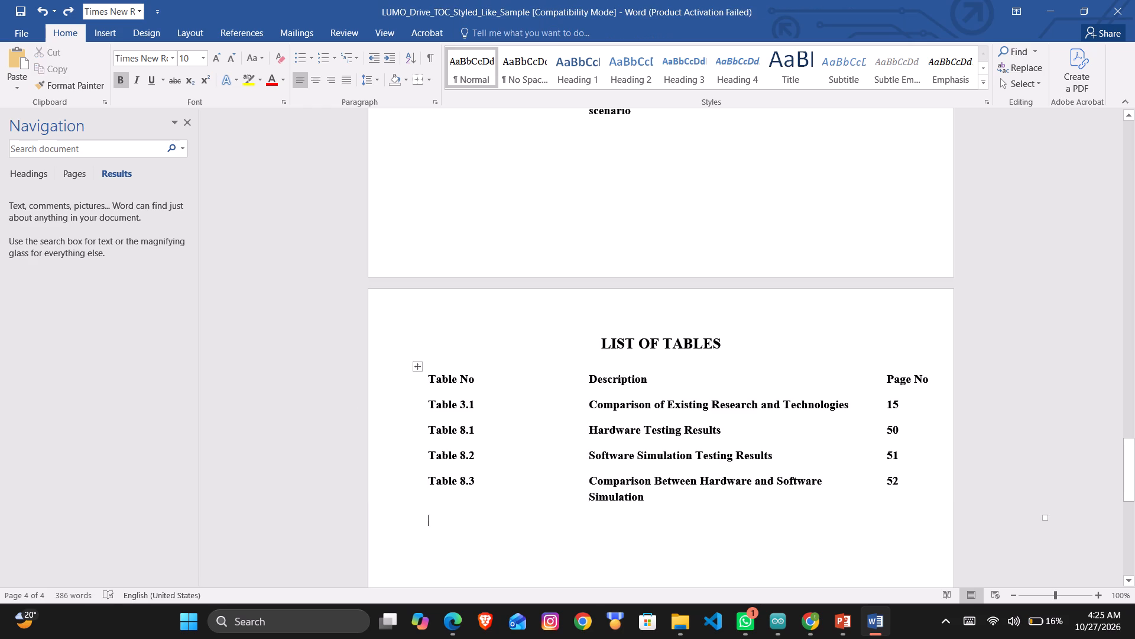
click(874, 488)
drag(1045, 518, 1021, 514)
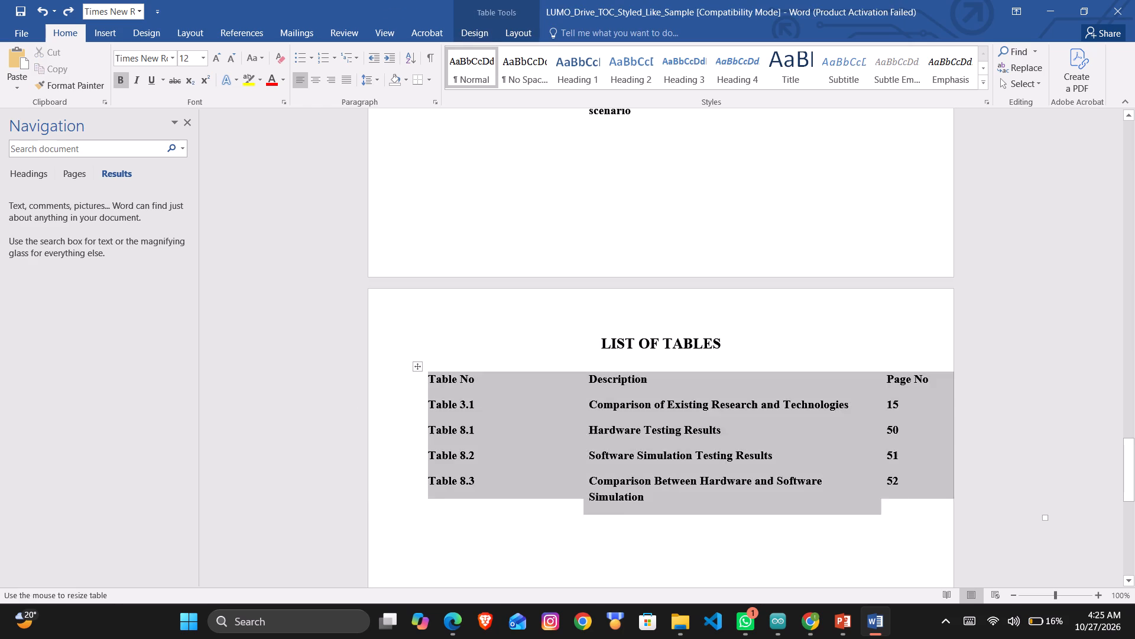
drag(1021, 514, 996, 505)
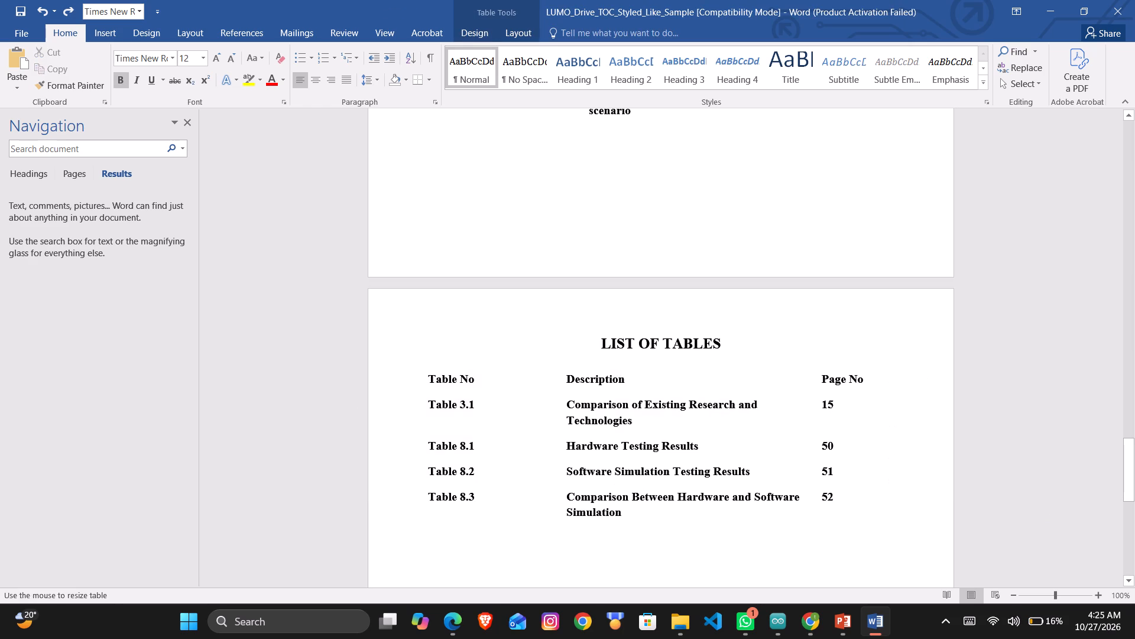
drag(996, 505, 1056, 523)
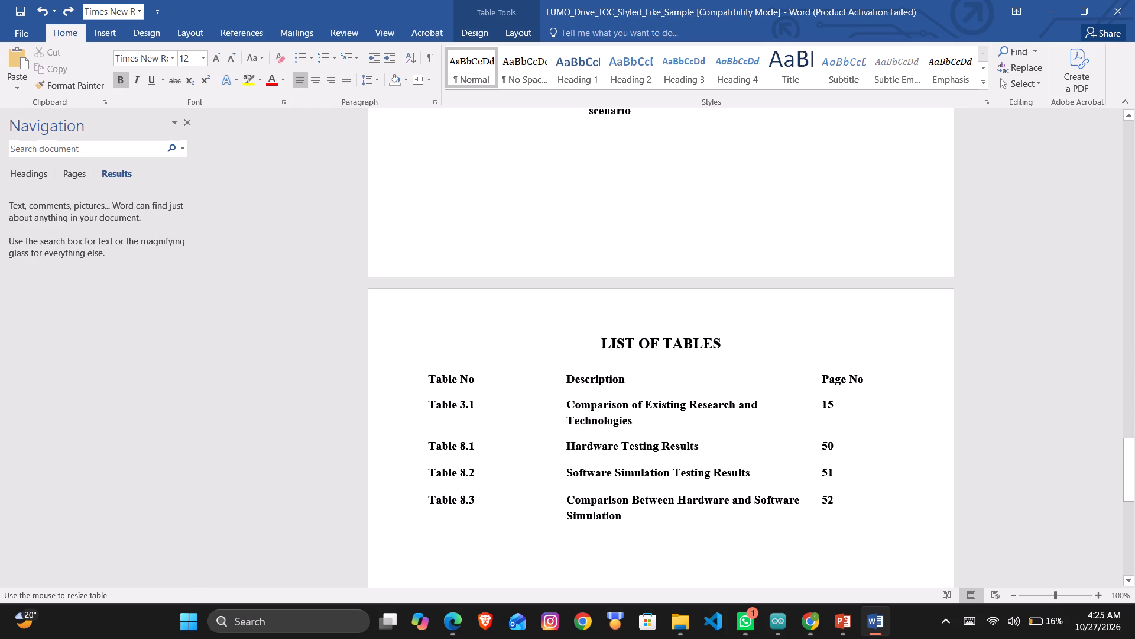
drag(1056, 523, 1107, 479)
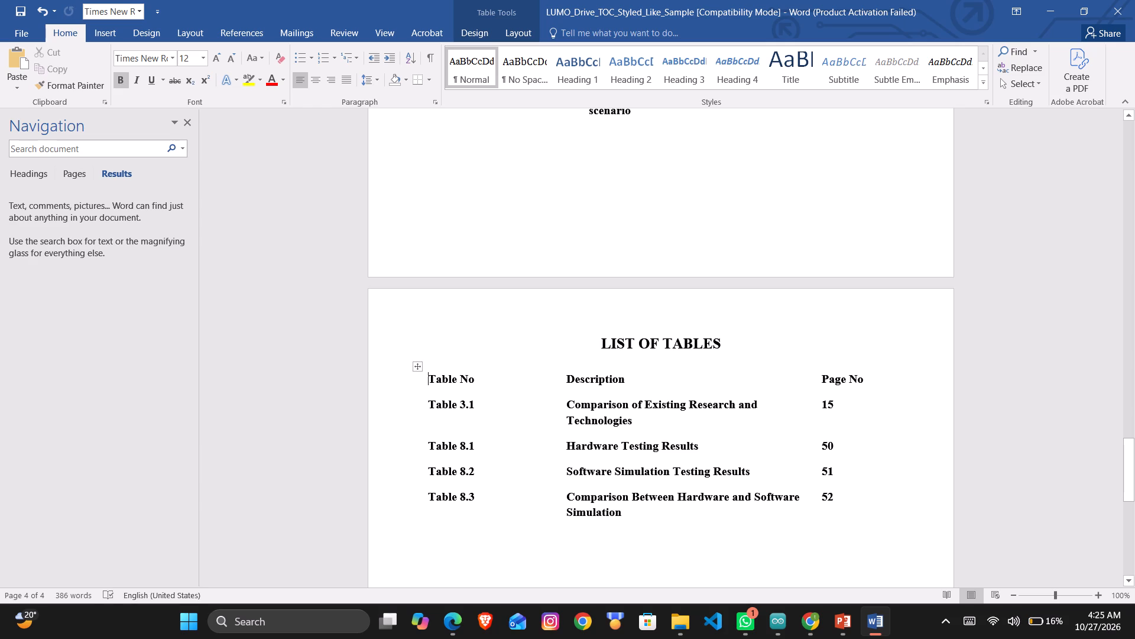
Indent page numbers 15 and 50 by four spaces each to centre them under the Page No heading.
scroll(871, 519, down, 1)
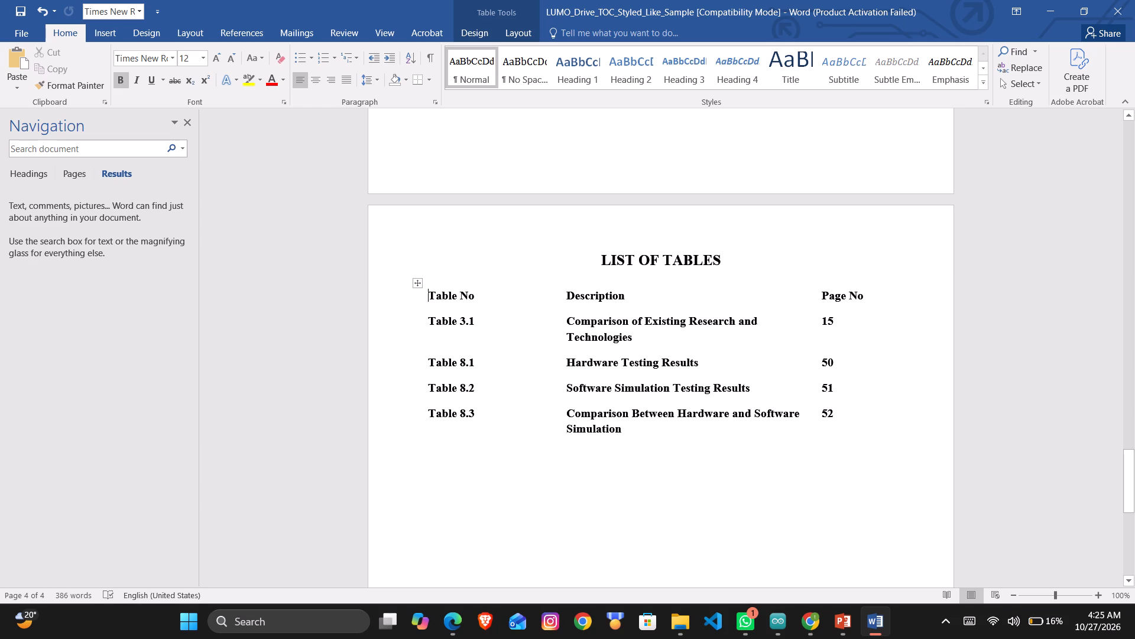
click(823, 316)
key(space)
key(space)
key(space)
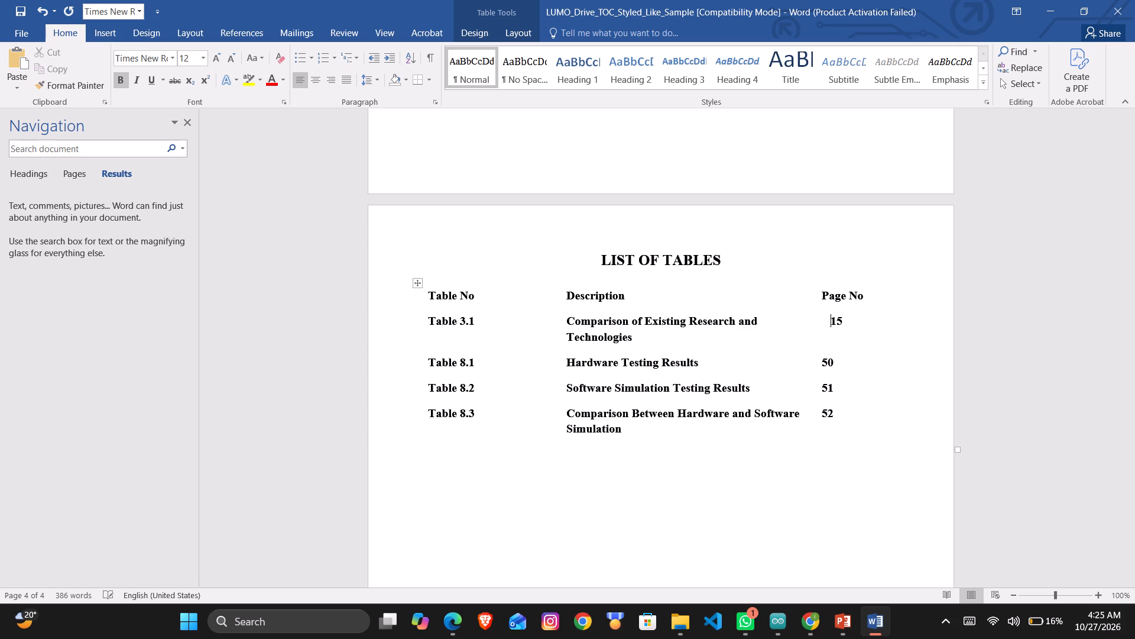
key(space)
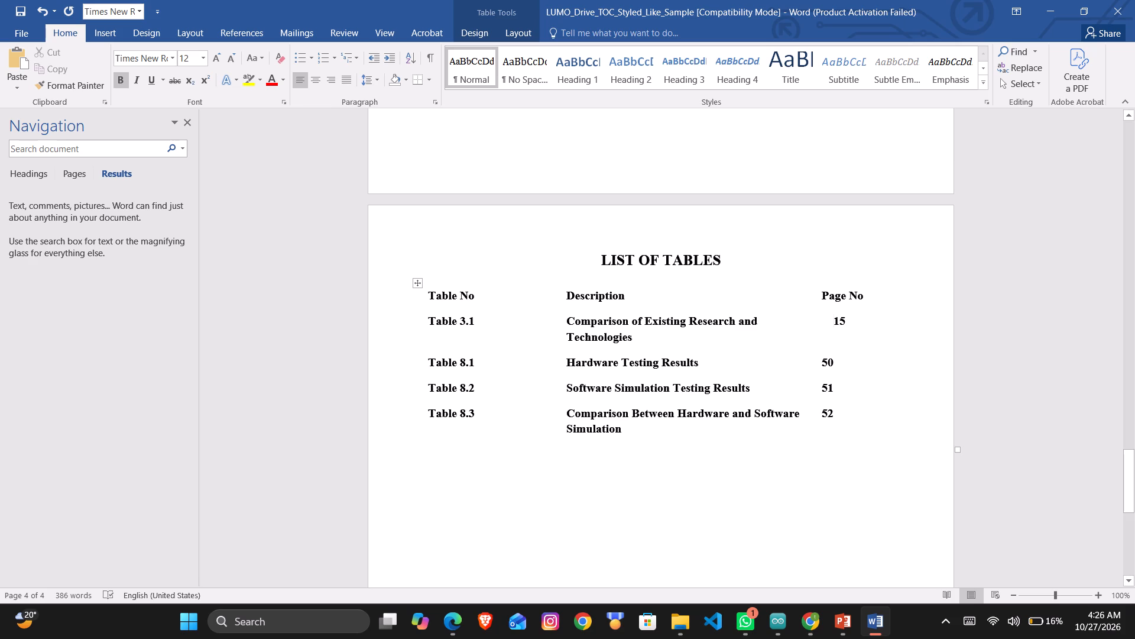
click(822, 360)
key(space)
key(space)
key(space)
key(space)
key(space)
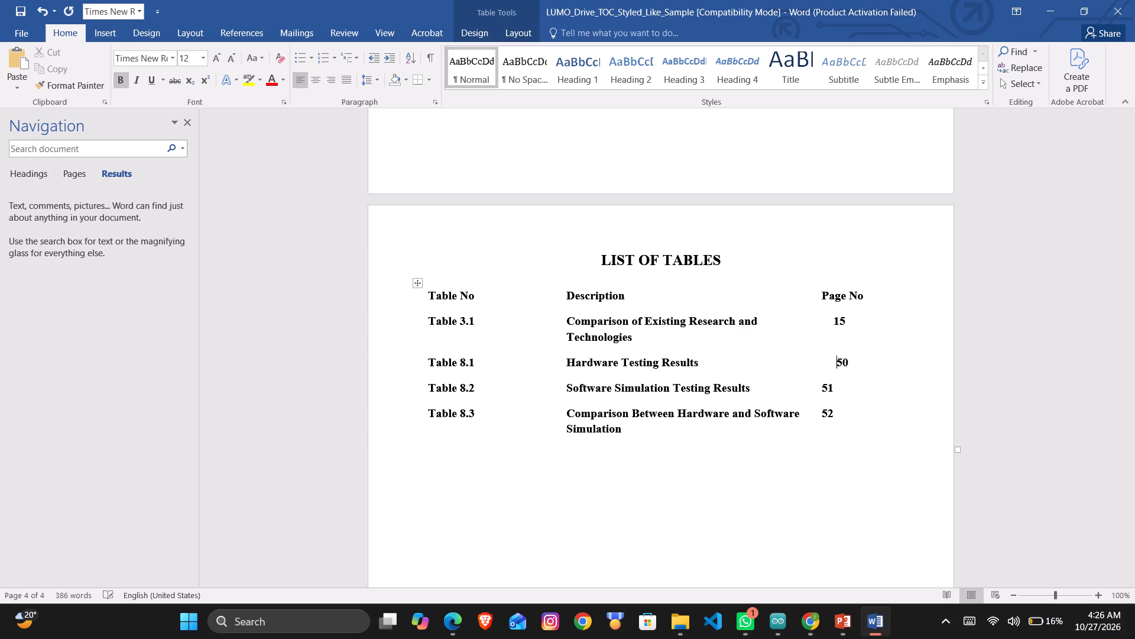
key(BackSpace)
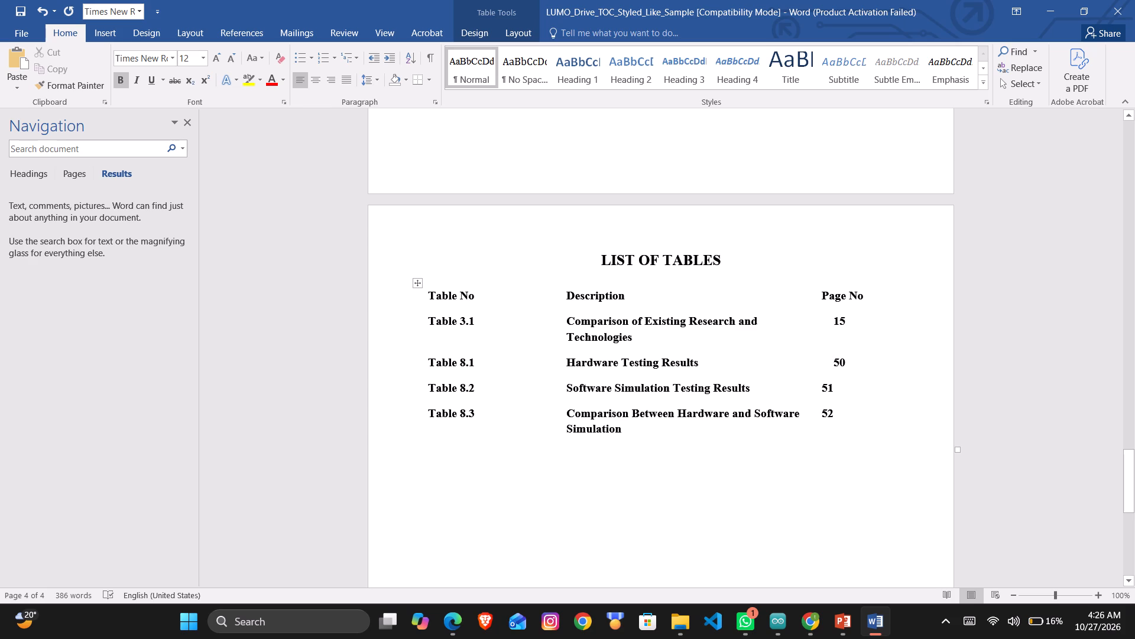
Indent page numbers 51 and 52 by four spaces each to line up with the entries above.
click(822, 387)
key(space)
key(space)
key(space)
key(space)
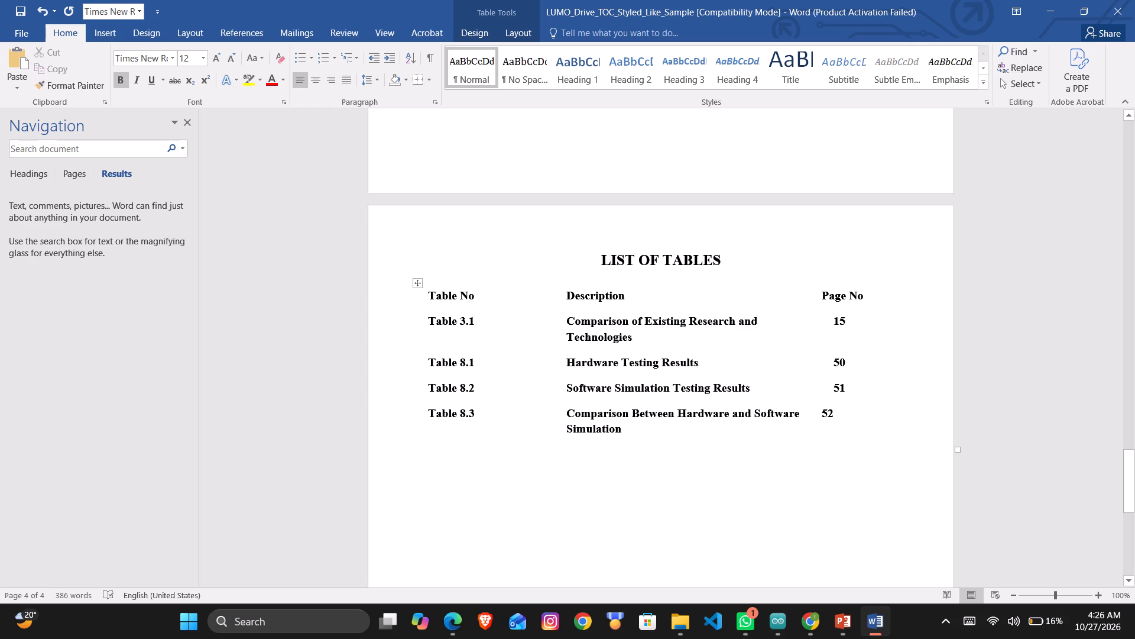
click(823, 413)
key(space)
key(space)
key(space)
key(space)
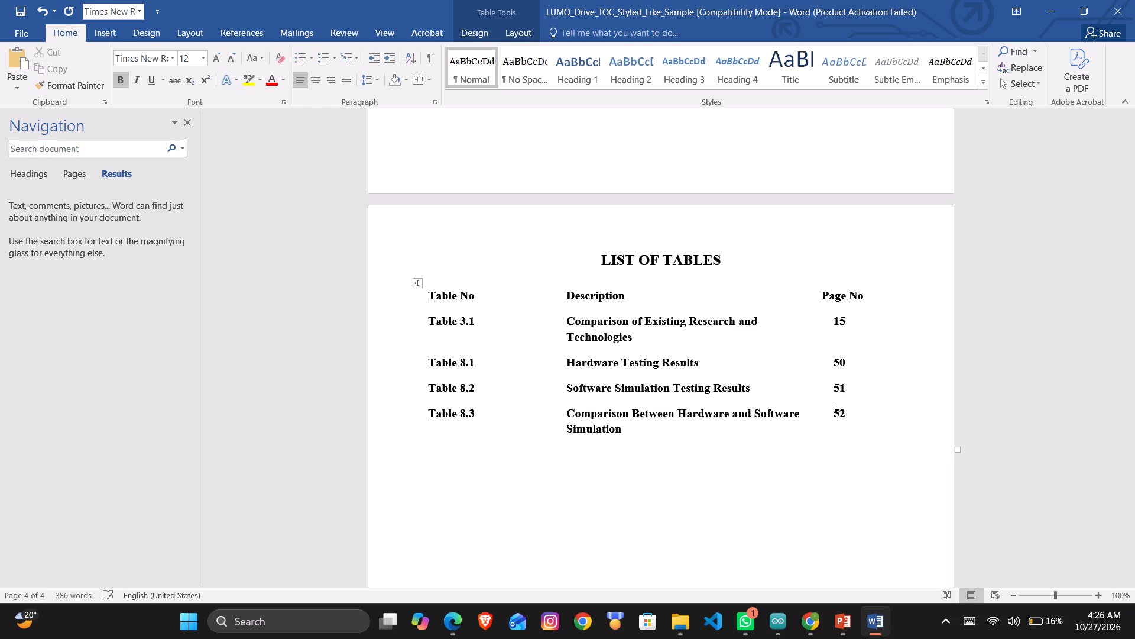
Review the LIST OF FIGURES and the contents entries for Chapters 8 to 10, focusing on the wording of the Chapter 10 heading.
scroll(823, 413, up, 3)
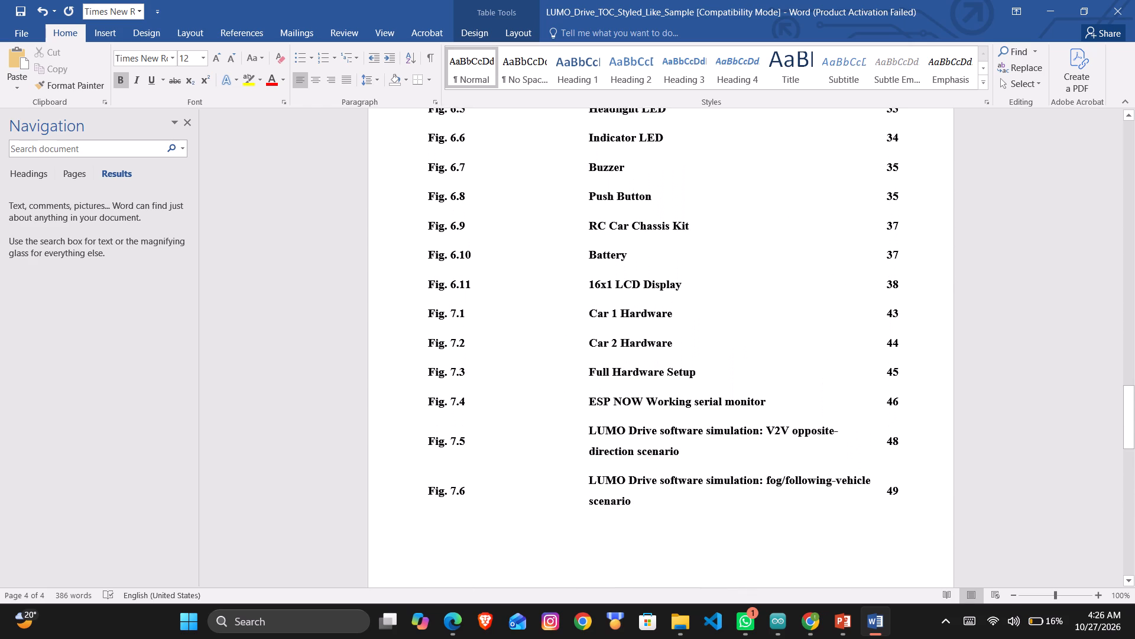
scroll(823, 413, up, 3)
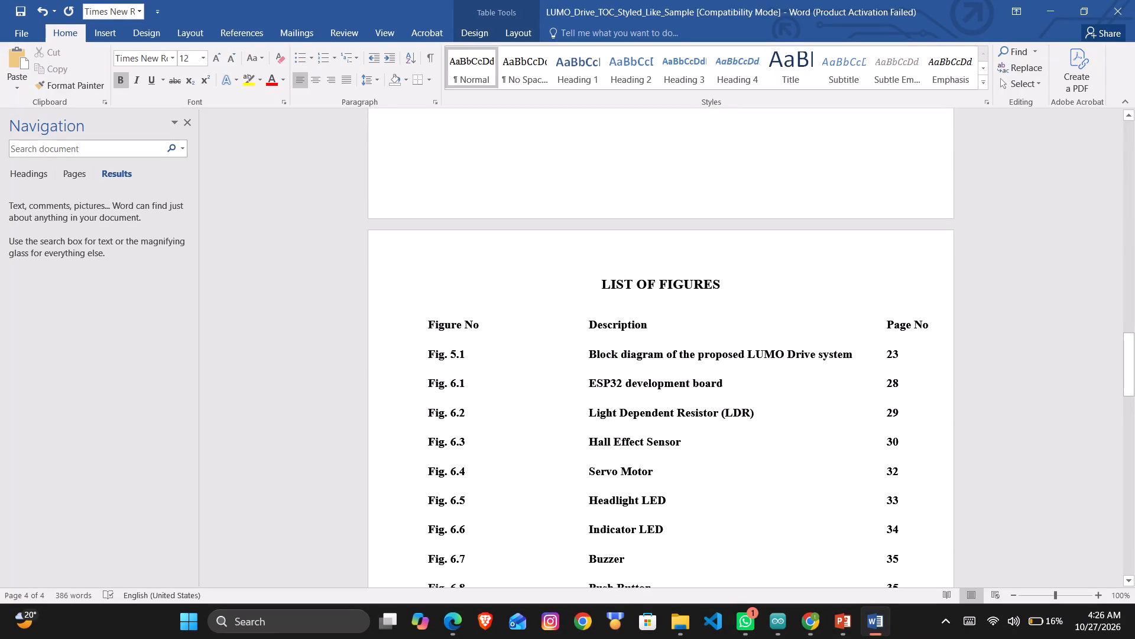
scroll(823, 413, up, 3)
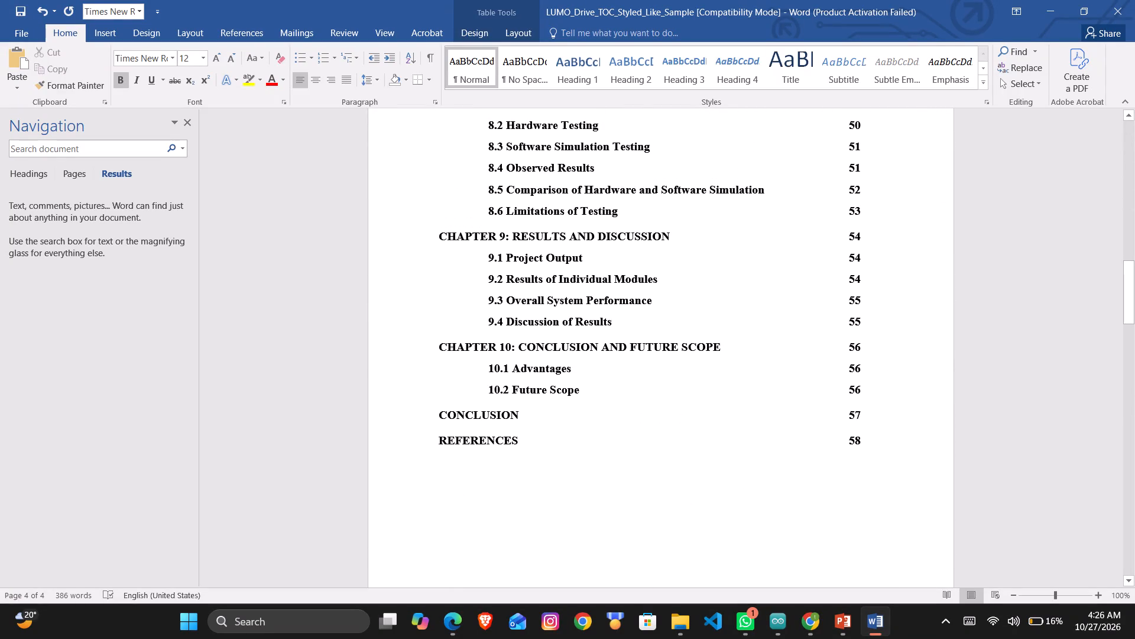
scroll(823, 413, up, 1)
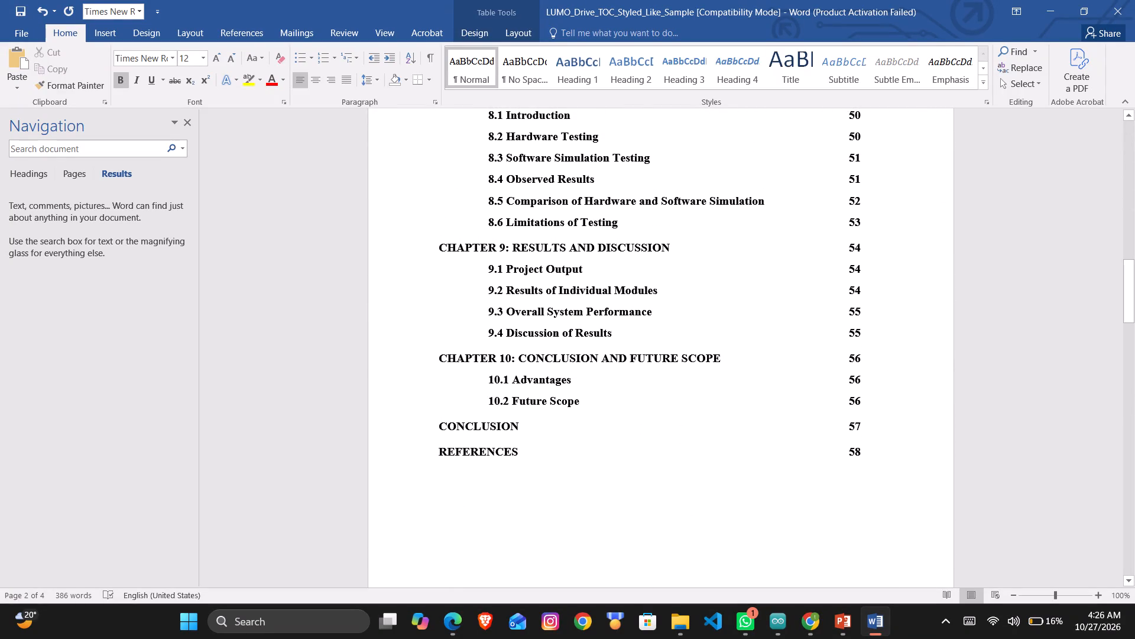
scroll(823, 413, up, 2)
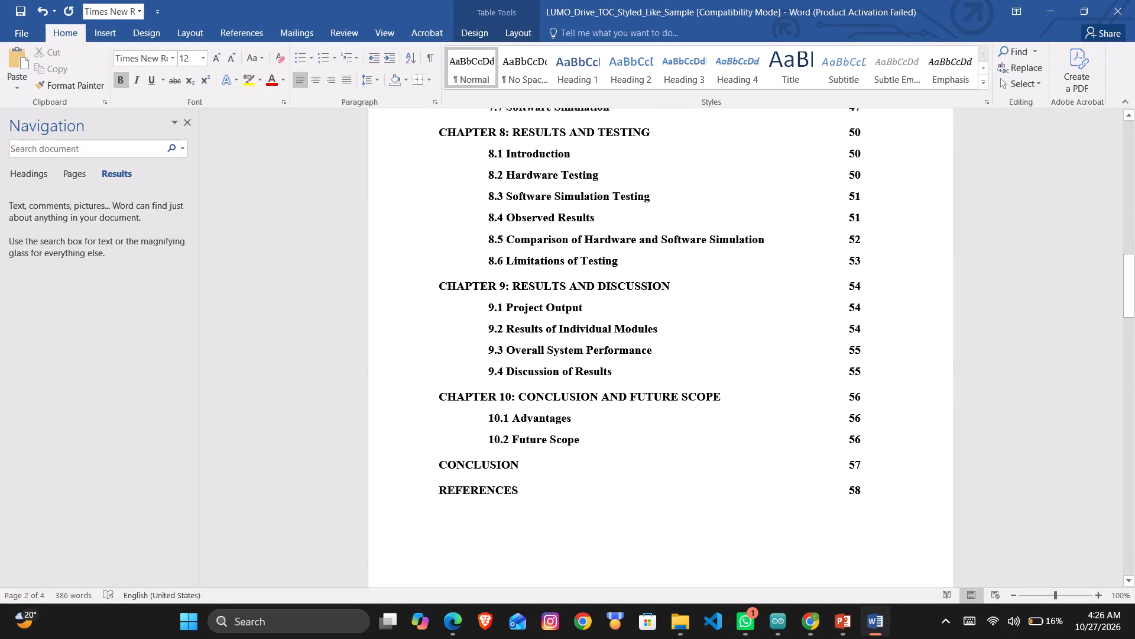
scroll(823, 413, up, 1)
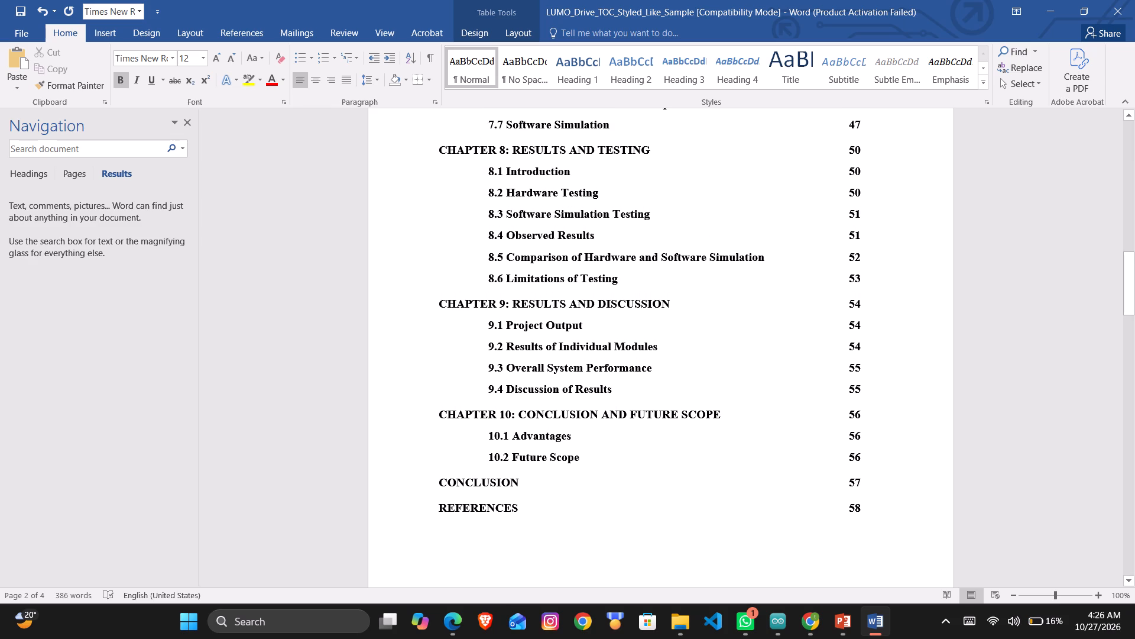
scroll(823, 413, up, 1)
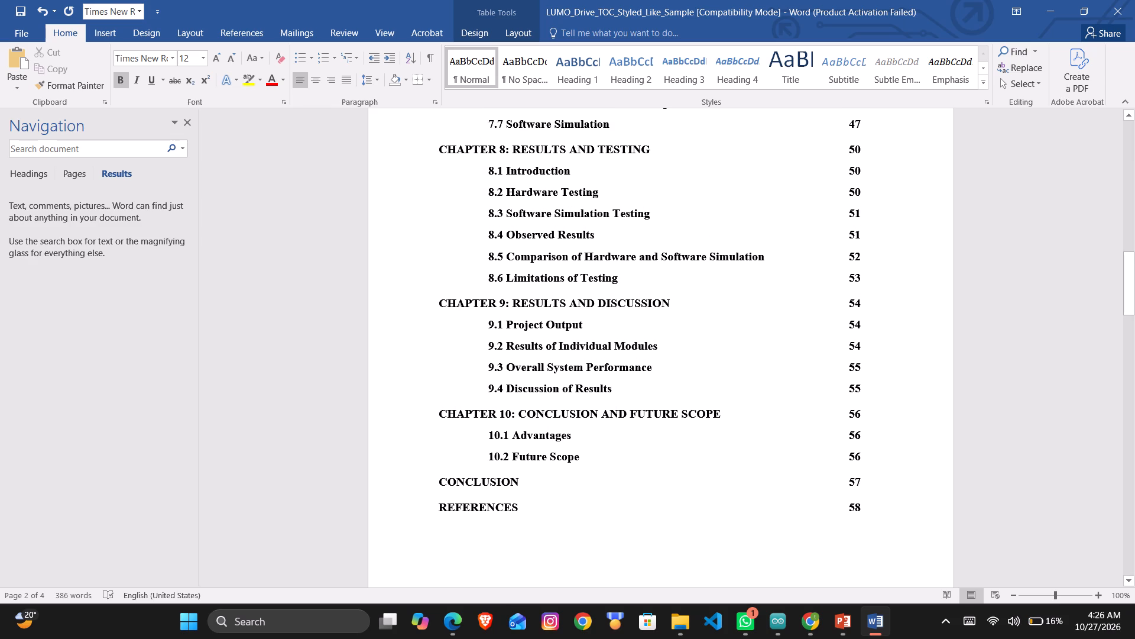
click(600, 414)
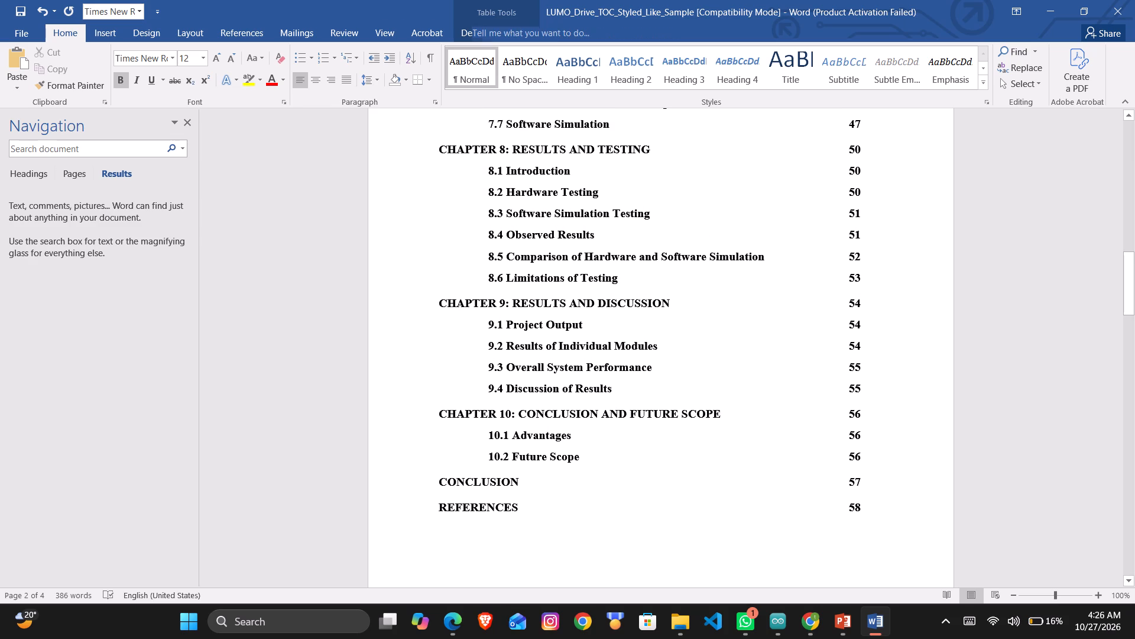
click(599, 414)
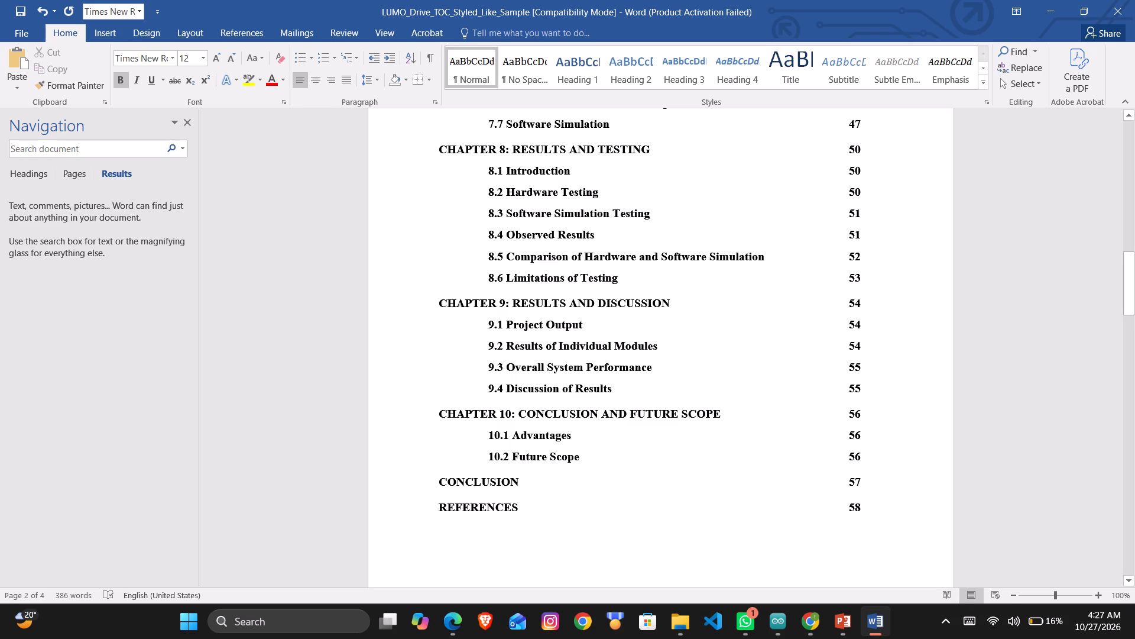
click(625, 414)
click(598, 415)
Replace CONCLUSION in the Chapter 10 contents heading with the word Advantages copied from entry 10.1, formatted in all capitals.
drag(569, 435, 514, 436)
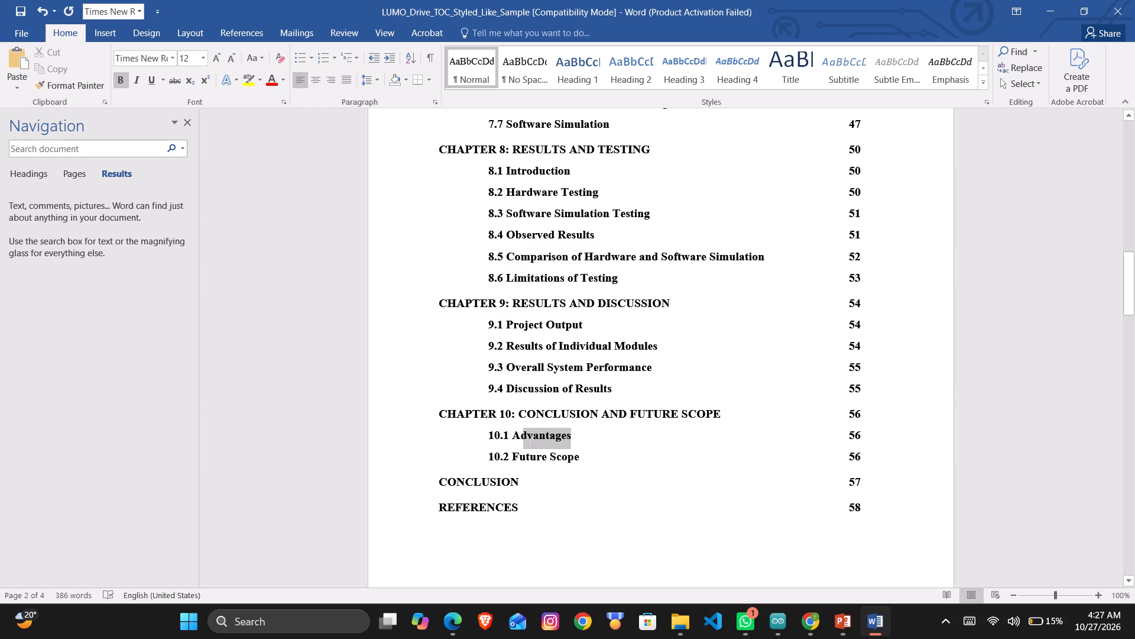
drag(514, 436, 511, 436)
key(ctrl+c)
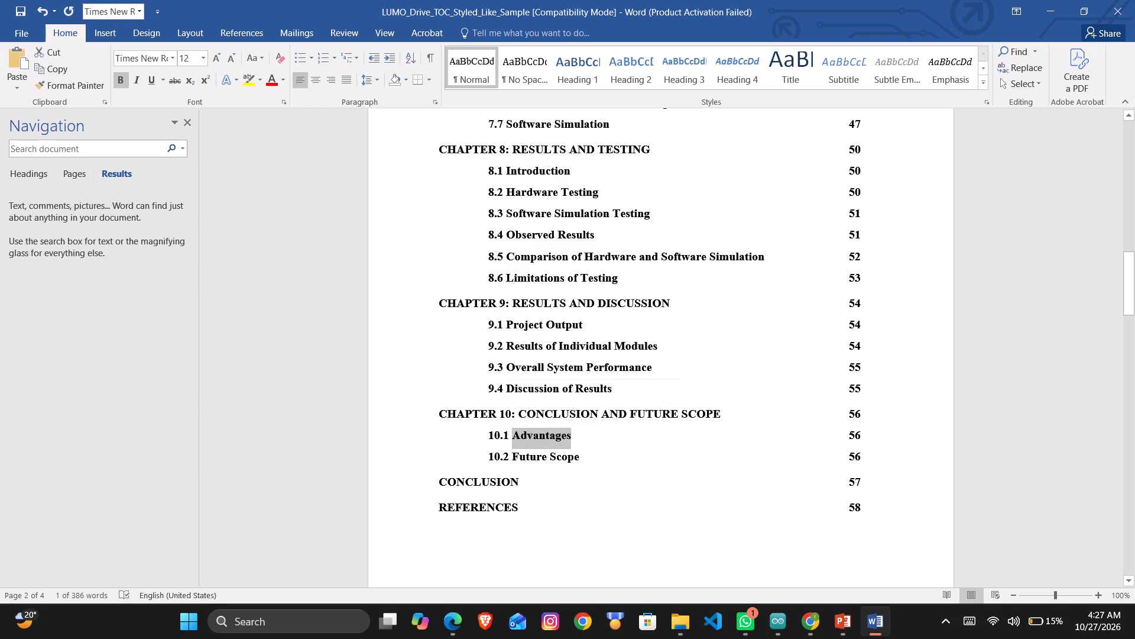
drag(595, 411, 521, 412)
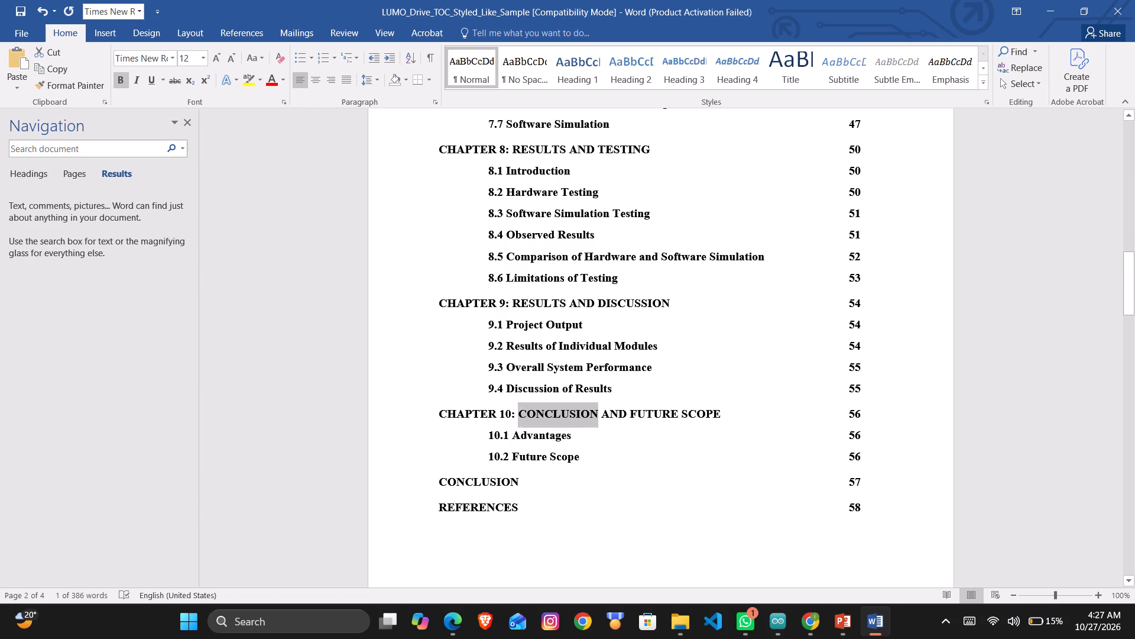
drag(521, 412, 520, 411)
key(ctrl+v)
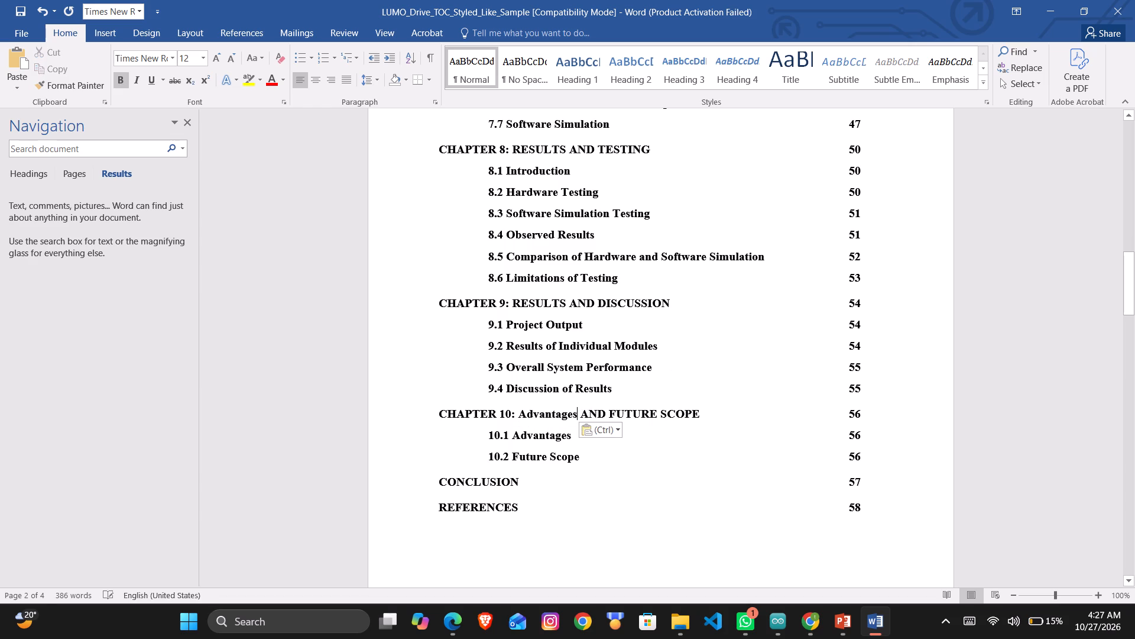
drag(519, 415, 576, 415)
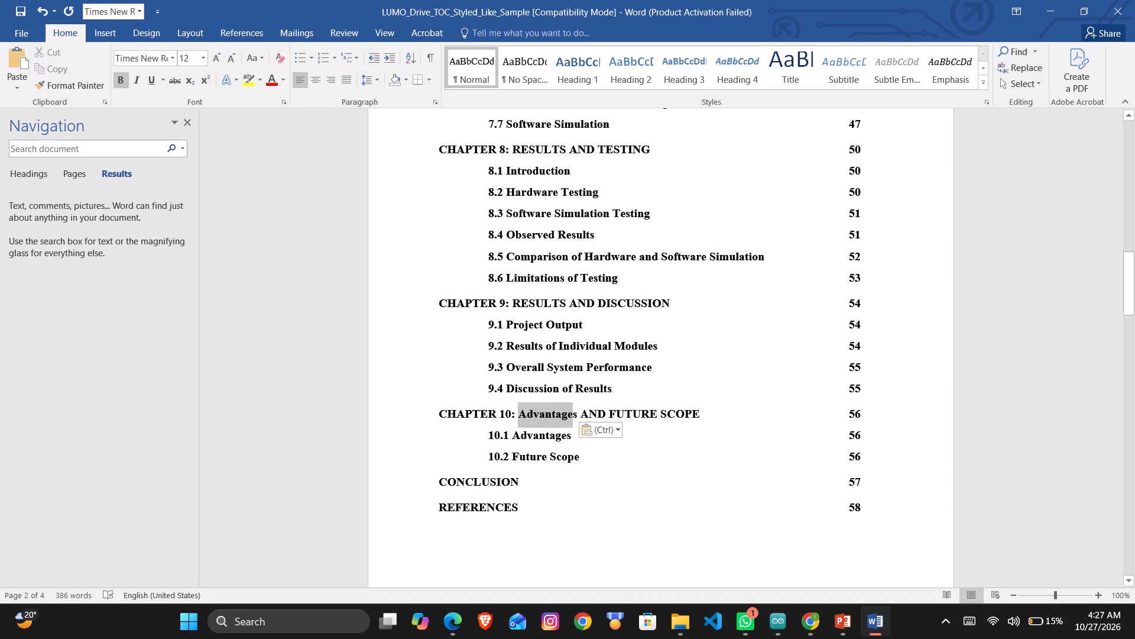
drag(576, 415, 576, 415)
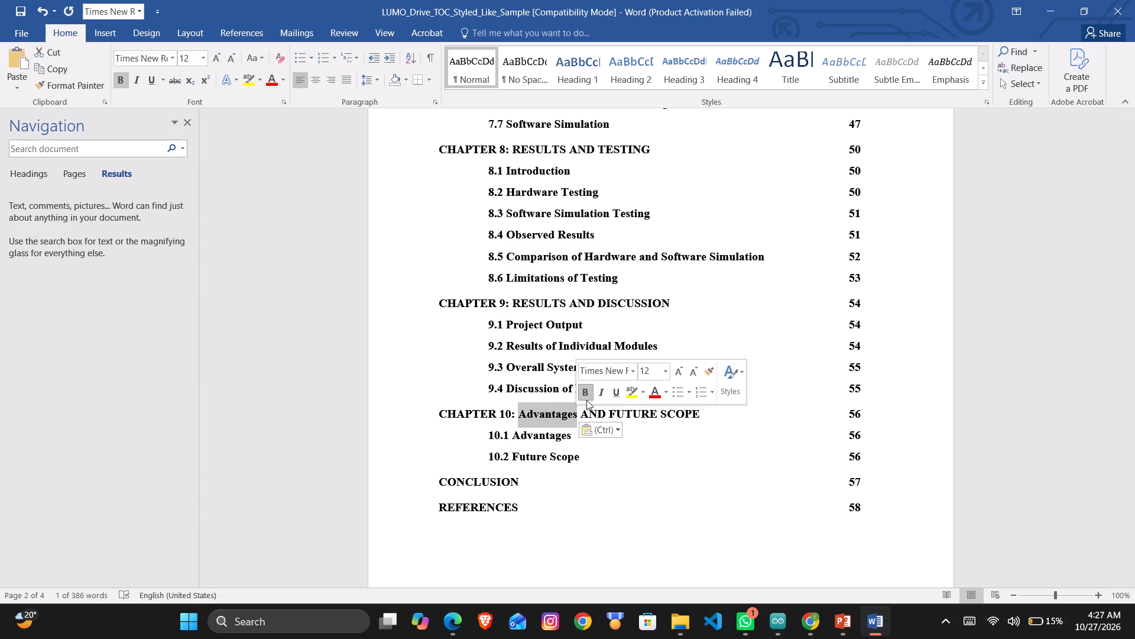
key(ctrl+shift+a)
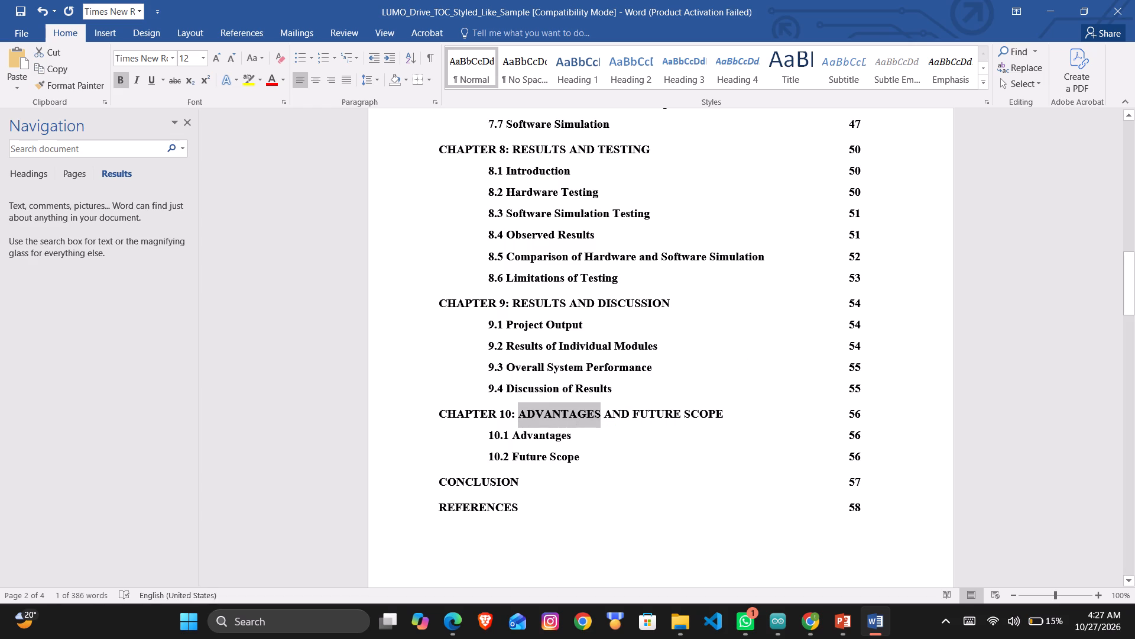
click(604, 451)
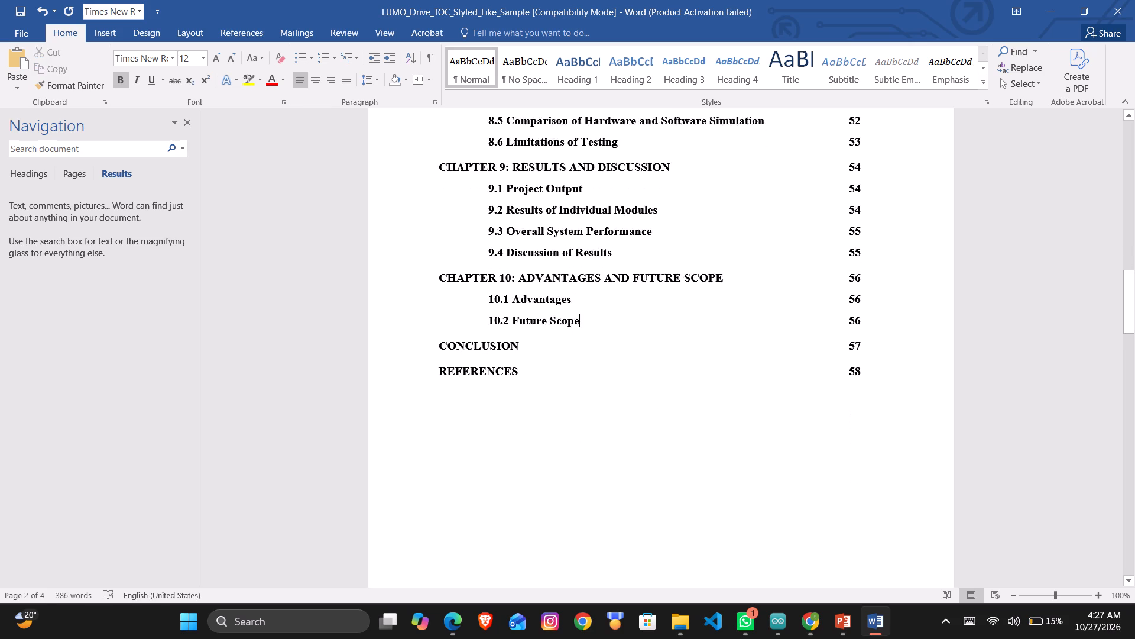
Save the document with the revised Chapter 10 heading.
scroll(556, 502, up, 1)
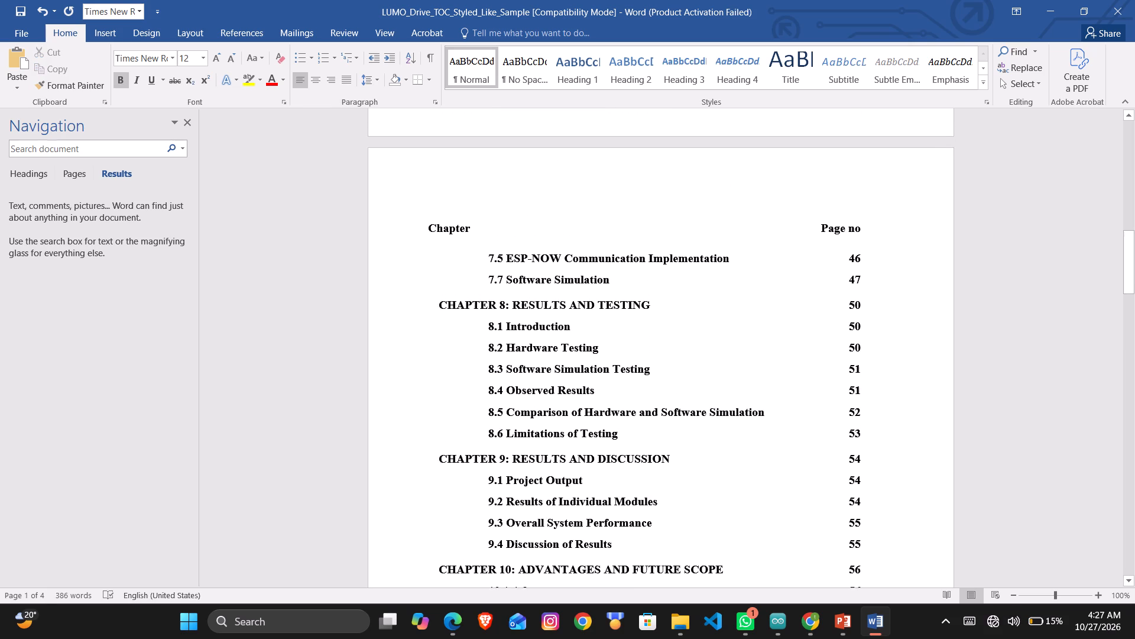
scroll(556, 502, up, 1)
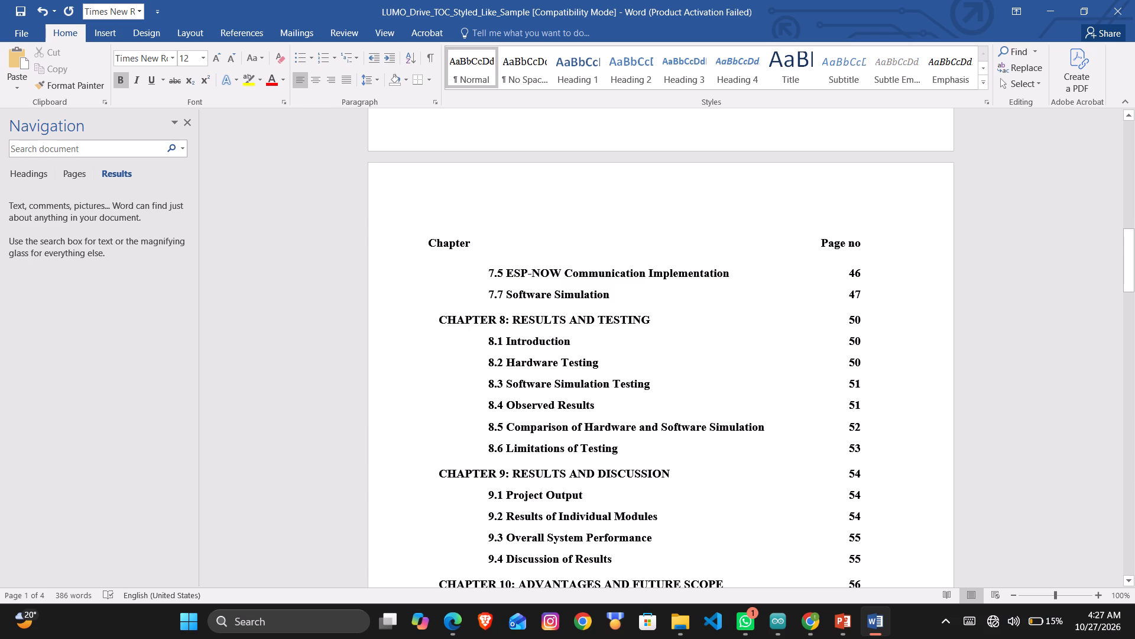
scroll(556, 502, up, 1)
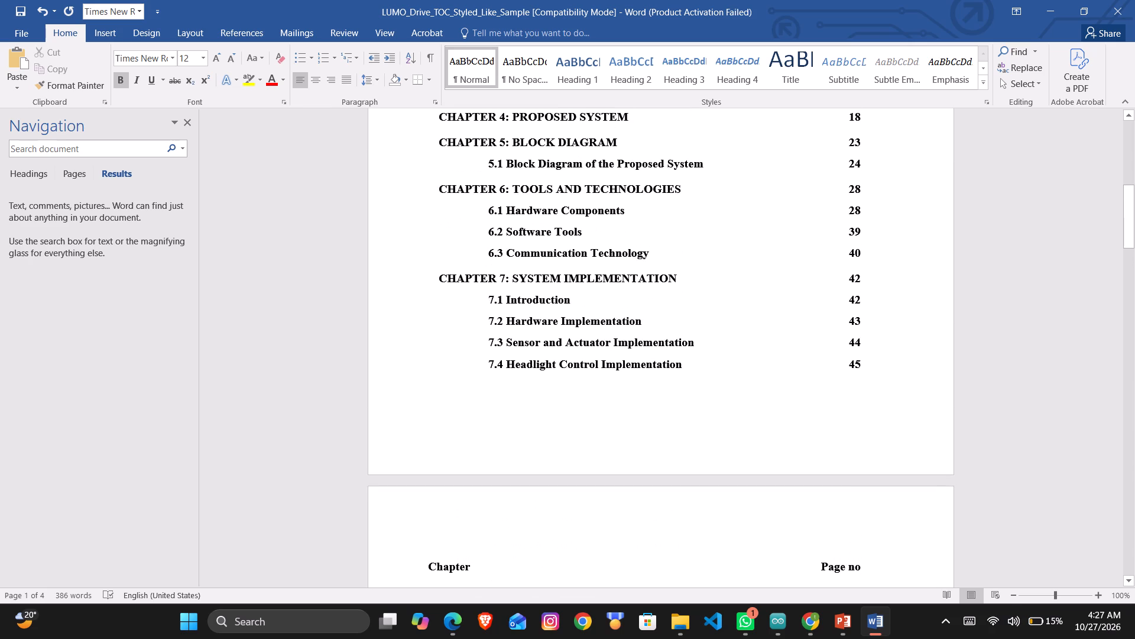
key(ctrl+s)
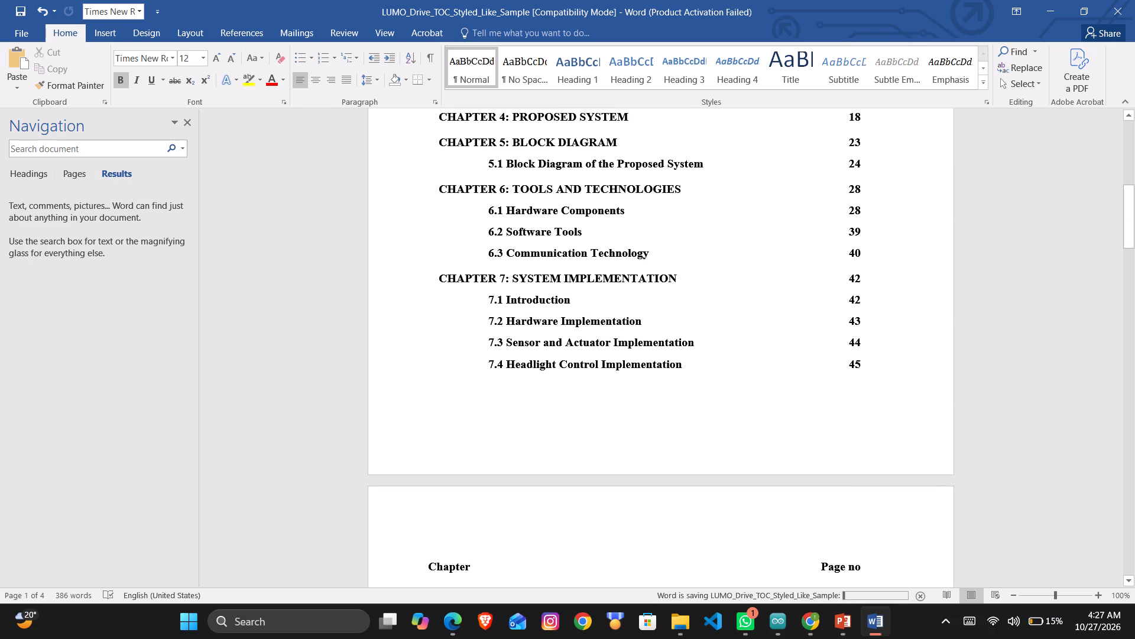
Start a page border for the document using the Box setting.
scroll(556, 502, up, 4)
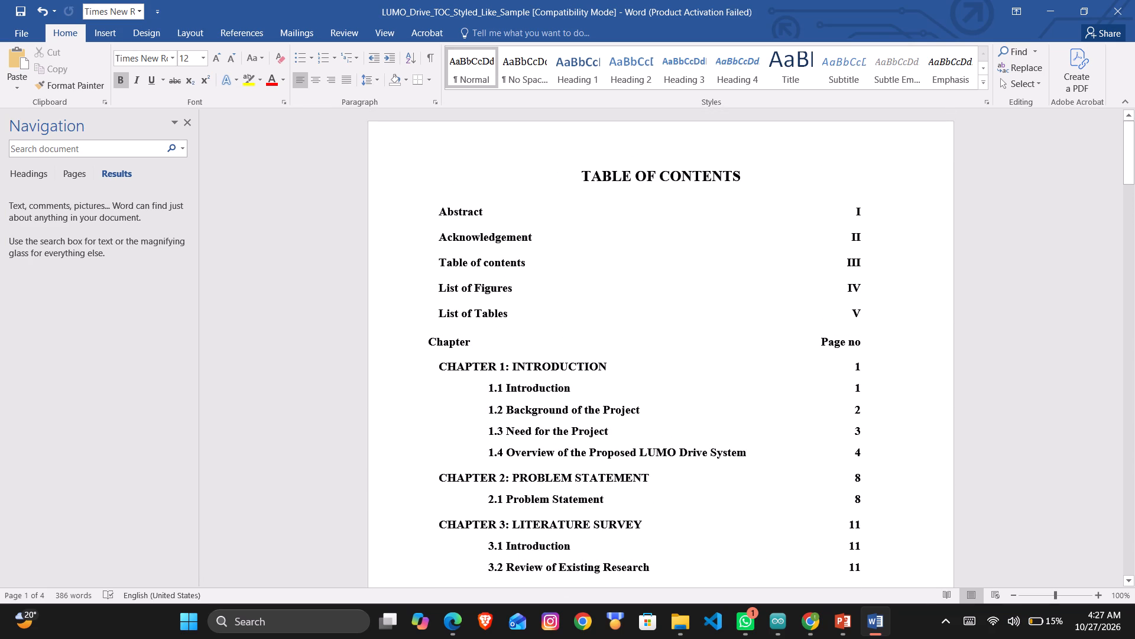
click(148, 41)
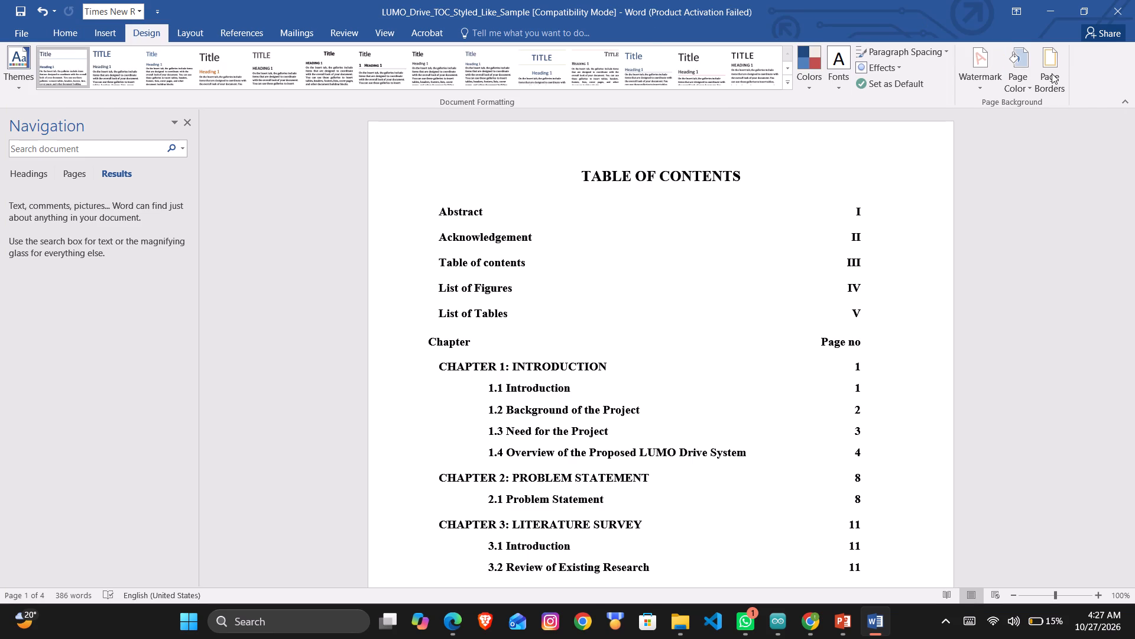
click(1052, 73)
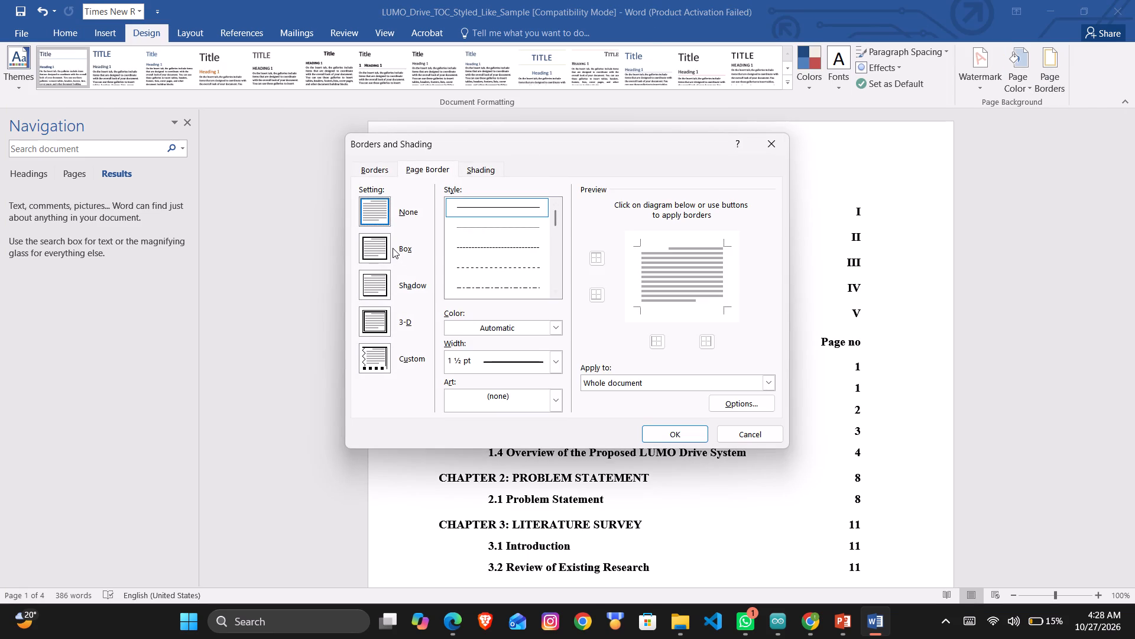
click(393, 247)
click(377, 251)
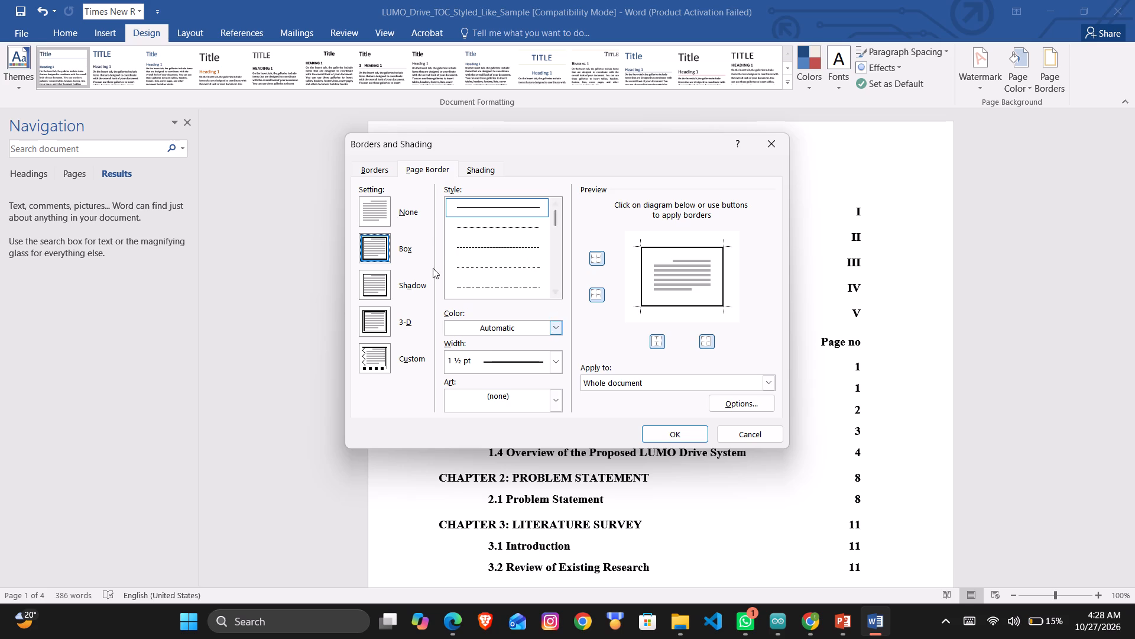
click(549, 354)
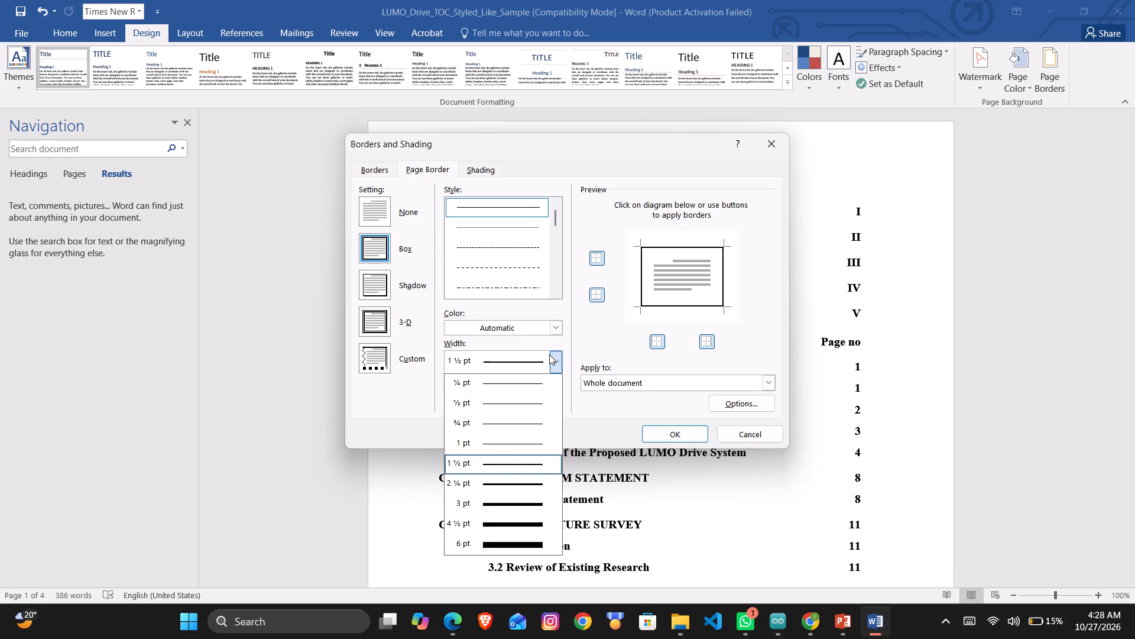
scroll(529, 483, down, 2)
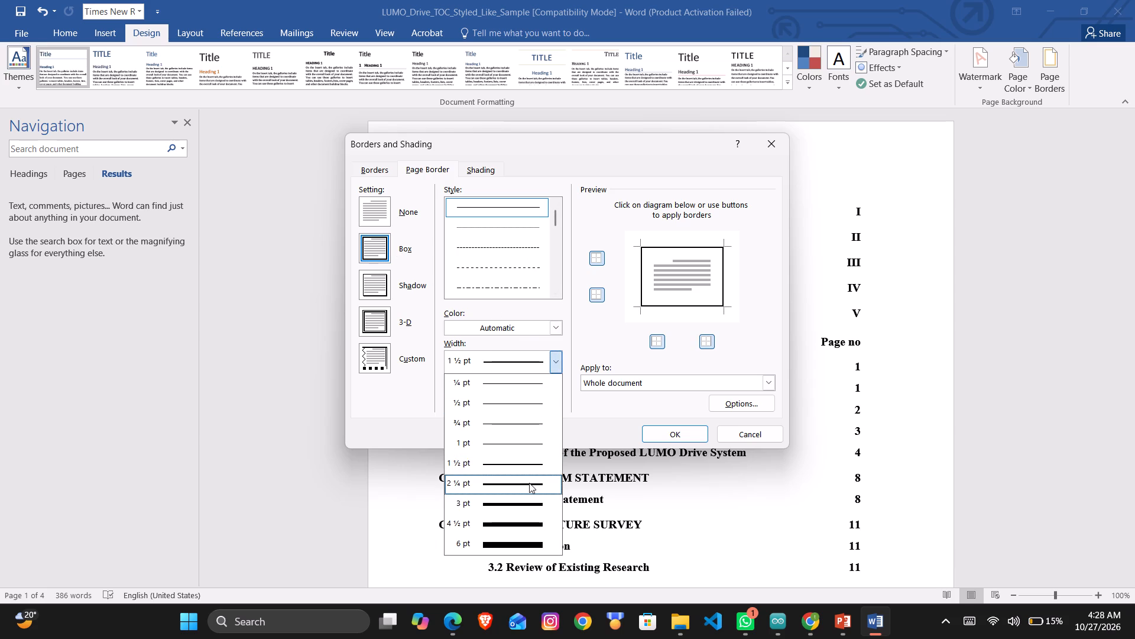
click(553, 364)
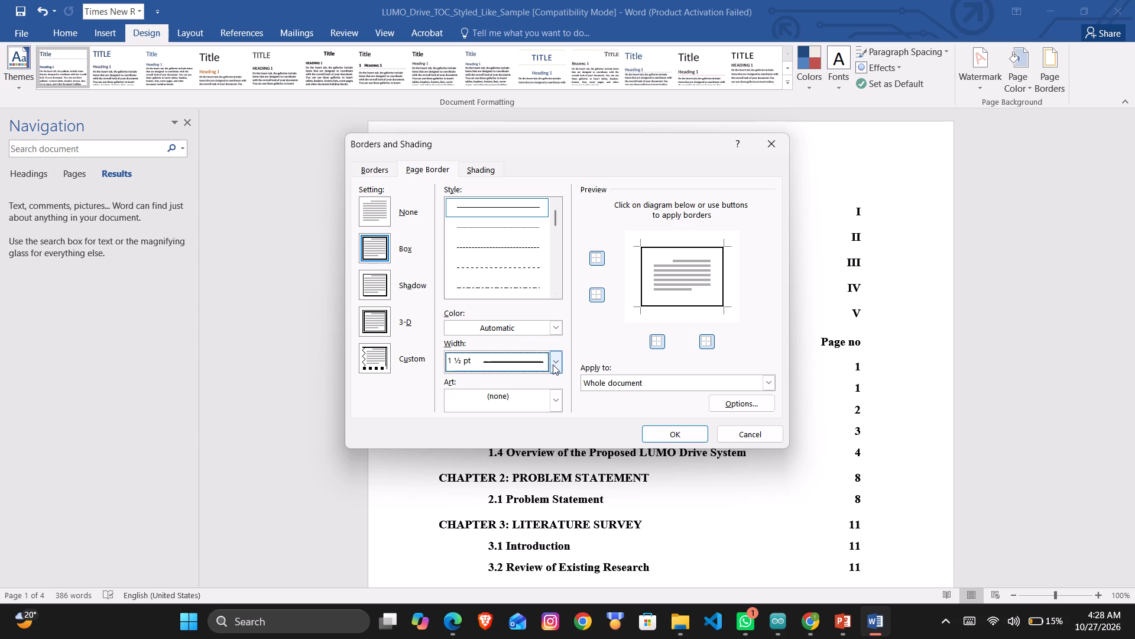
click(372, 247)
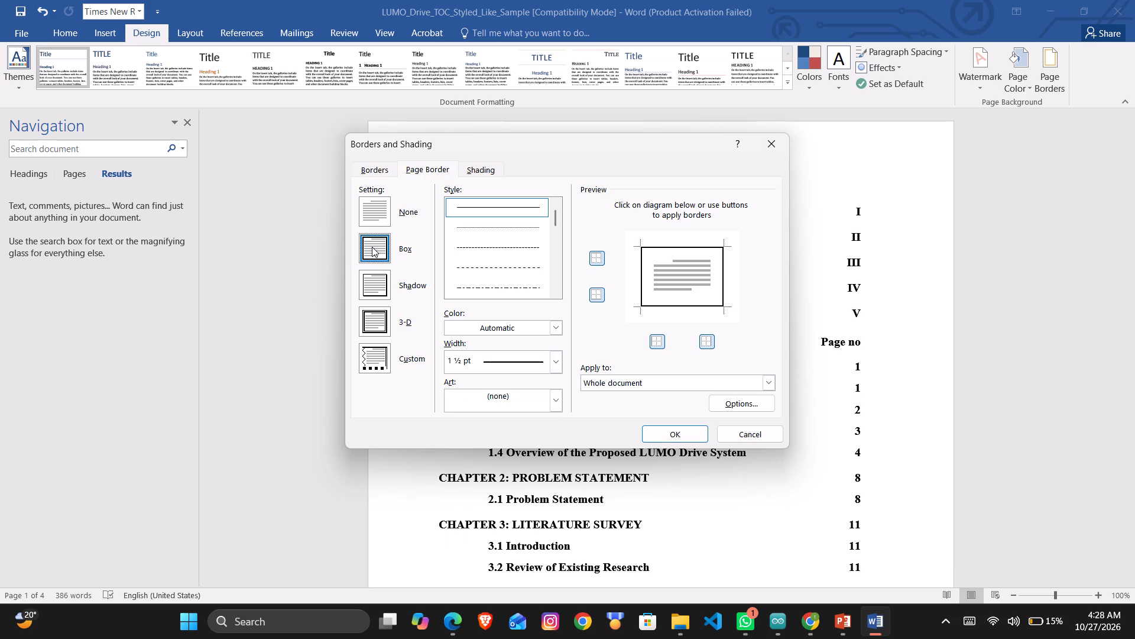
double_click(372, 247)
Give the box page border a 3 pt thick-and-thin double line style and apply it to the whole document.
drag(372, 247, 542, 247)
scroll(542, 247, down, 1)
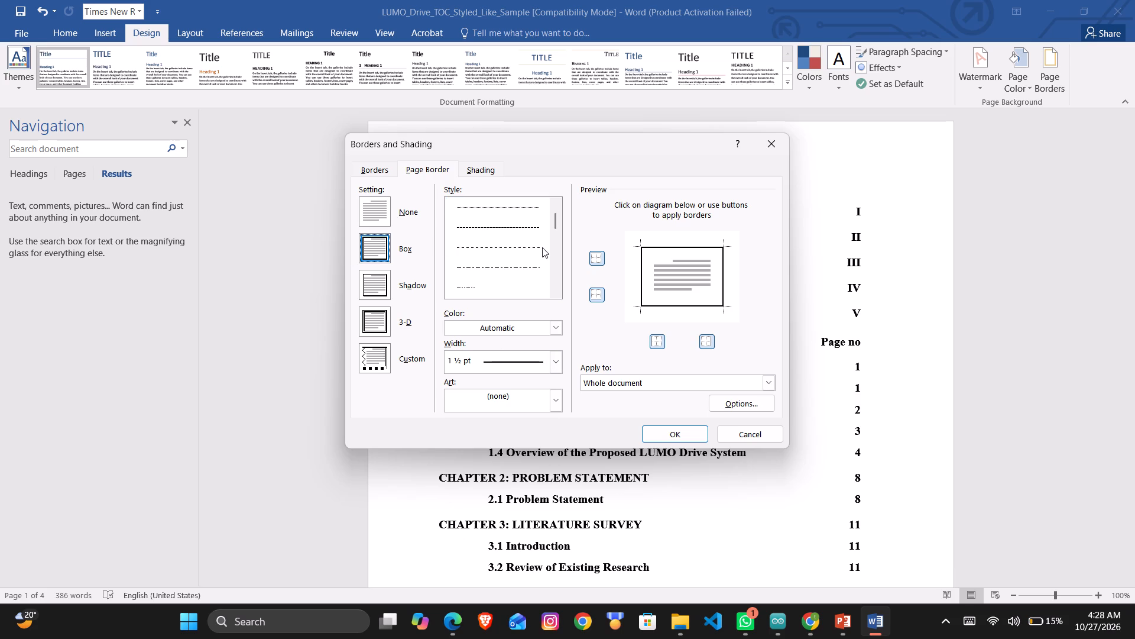
scroll(542, 247, down, 2)
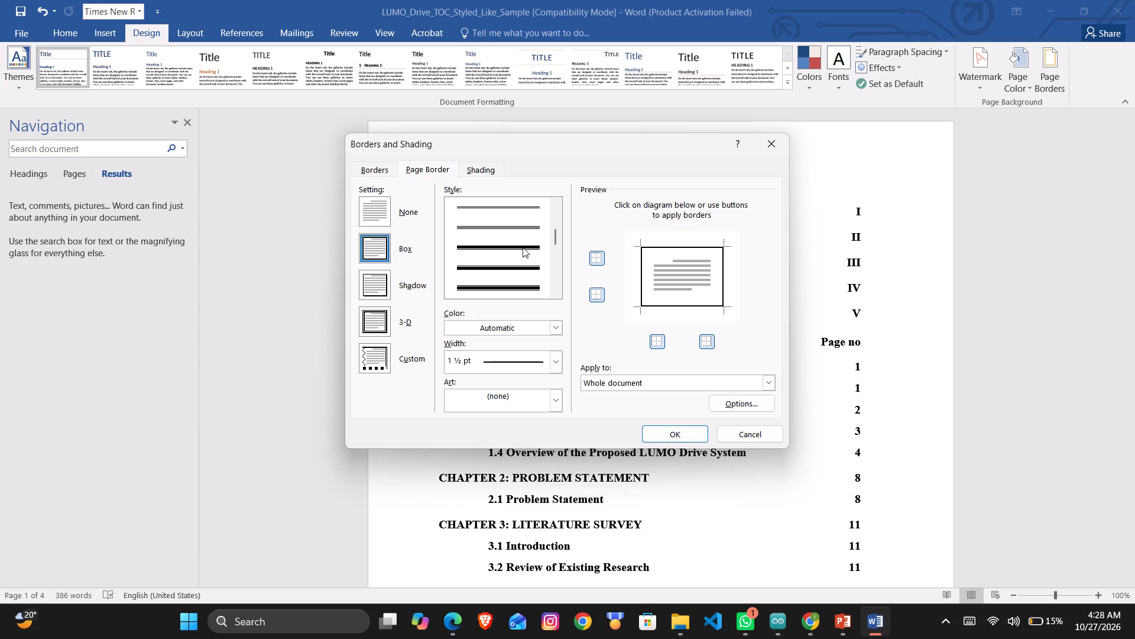
click(523, 247)
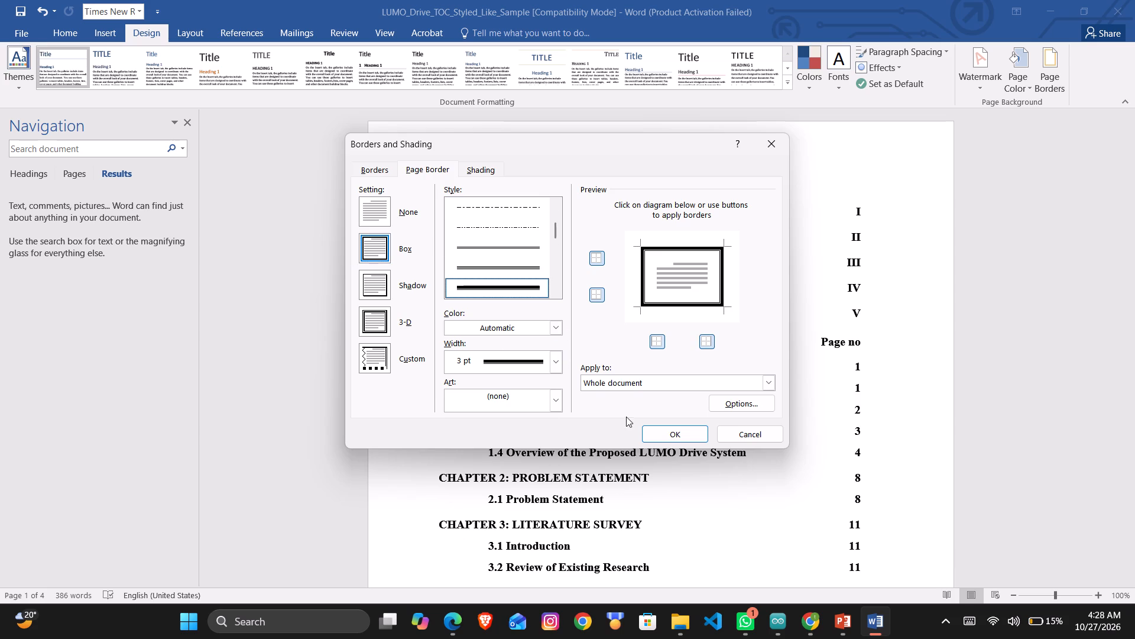
click(725, 405)
click(725, 405)
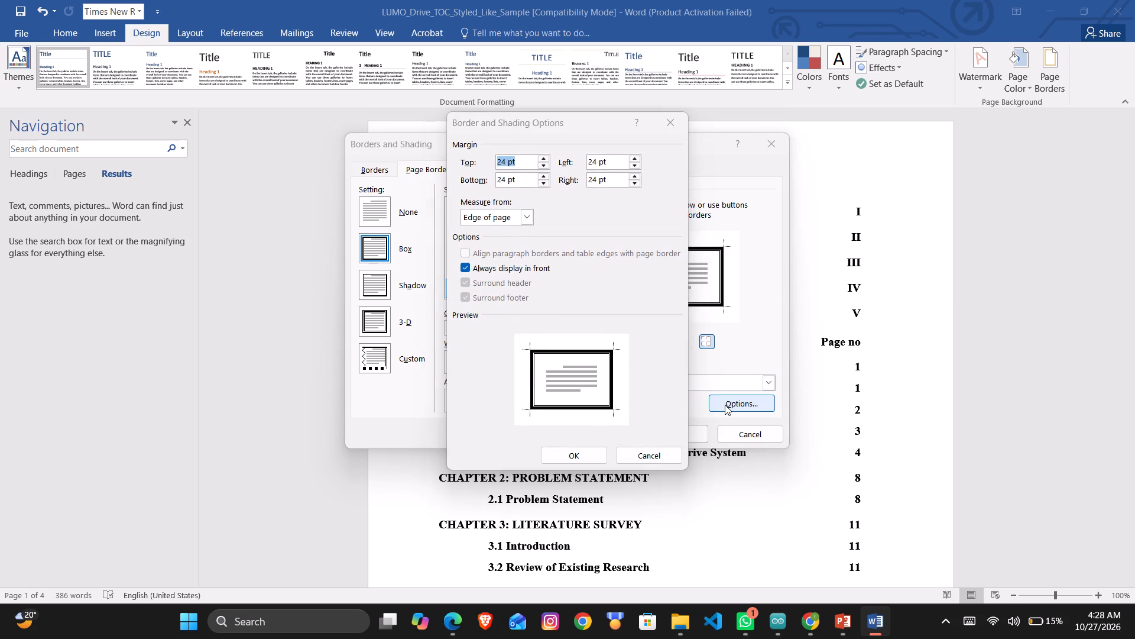
click(662, 453)
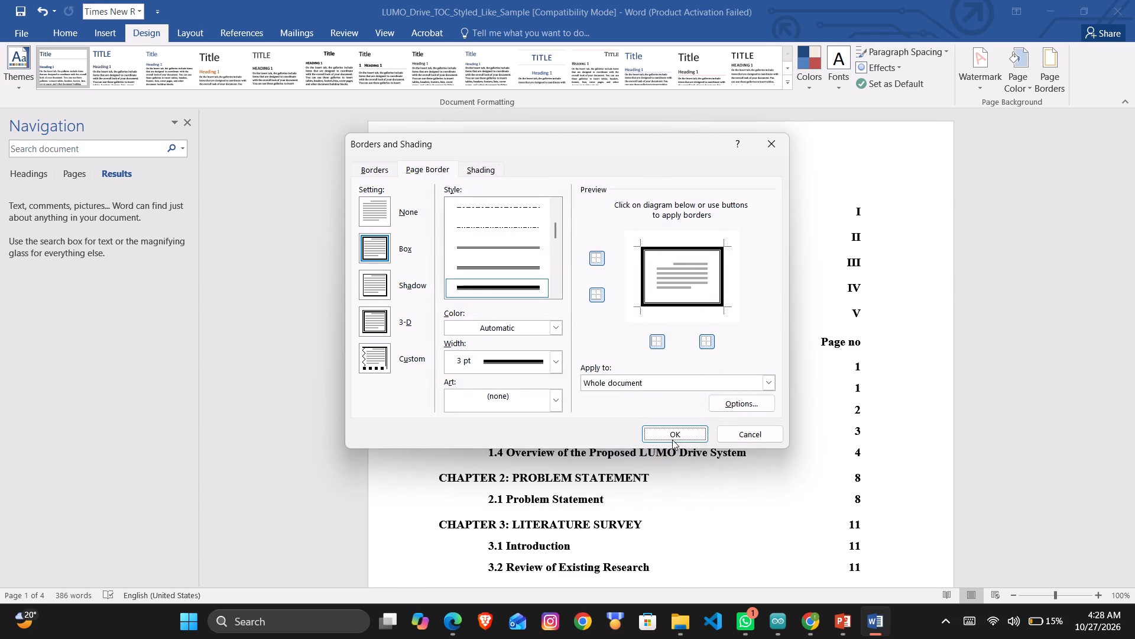
click(673, 437)
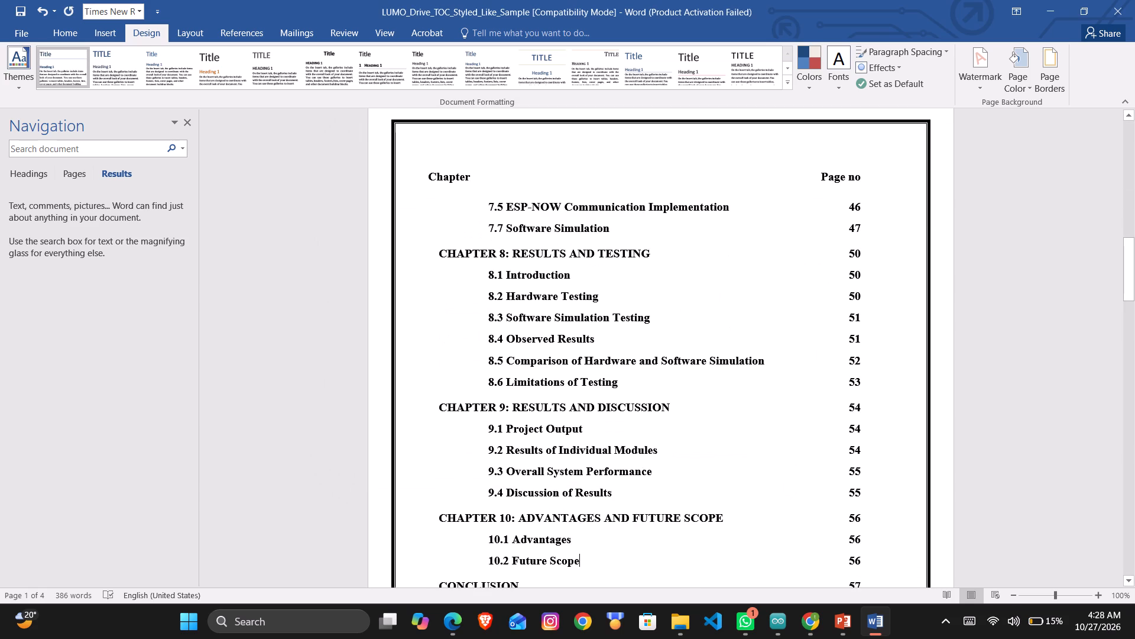
Inspect the page border across the contents and list pages, and recheck its settings.
scroll(673, 437, down, 7)
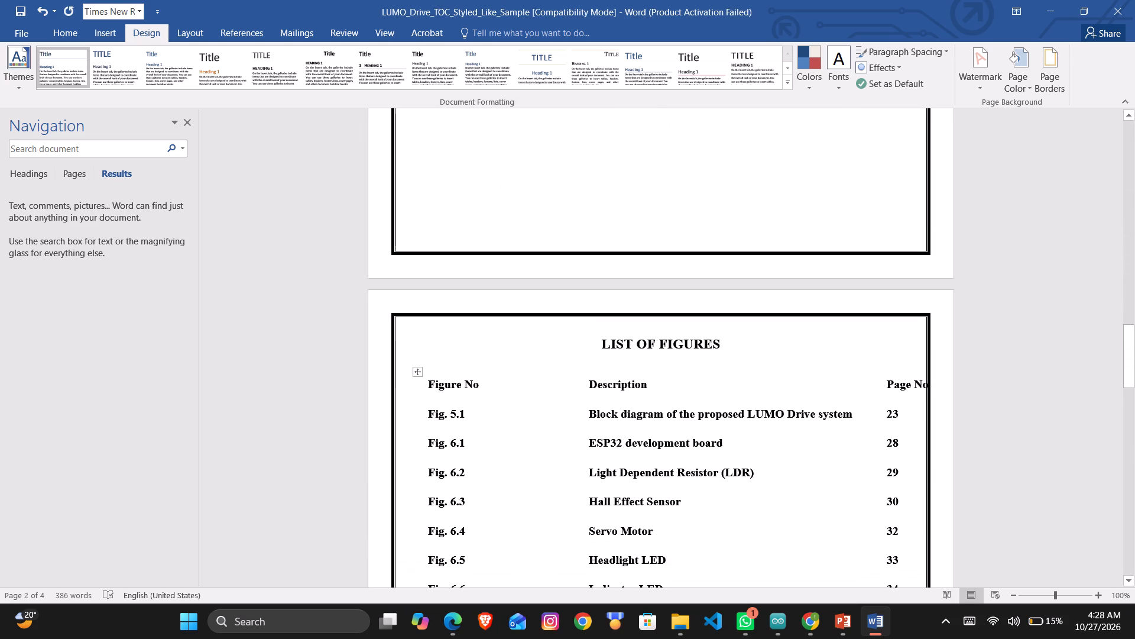
scroll(673, 437, down, 9)
scroll(673, 437, up, 2)
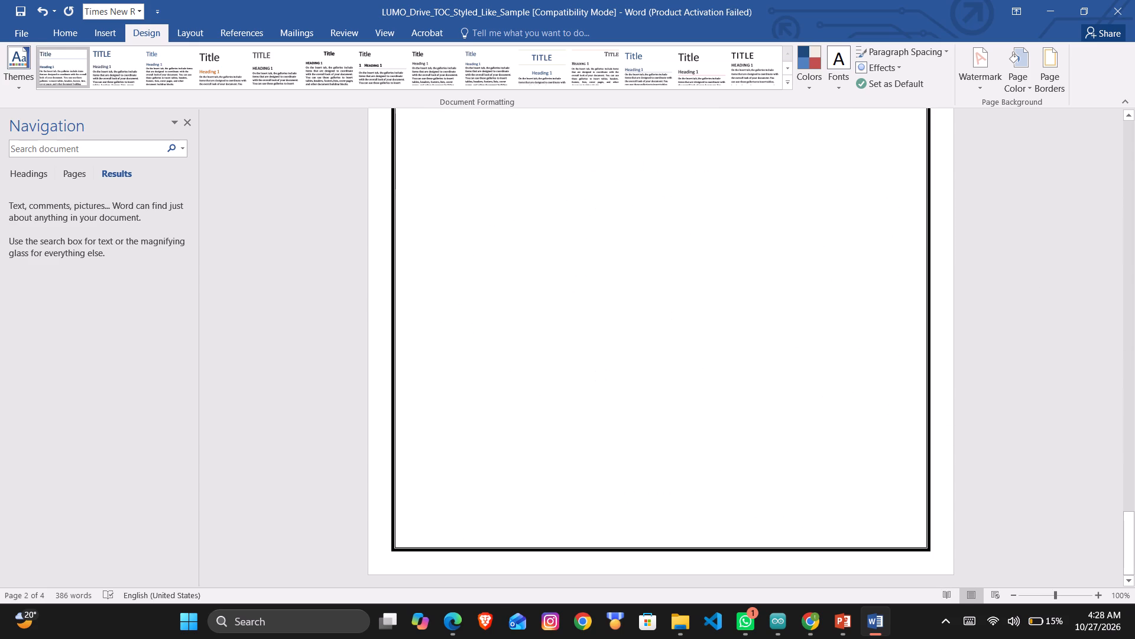
scroll(673, 437, up, 11)
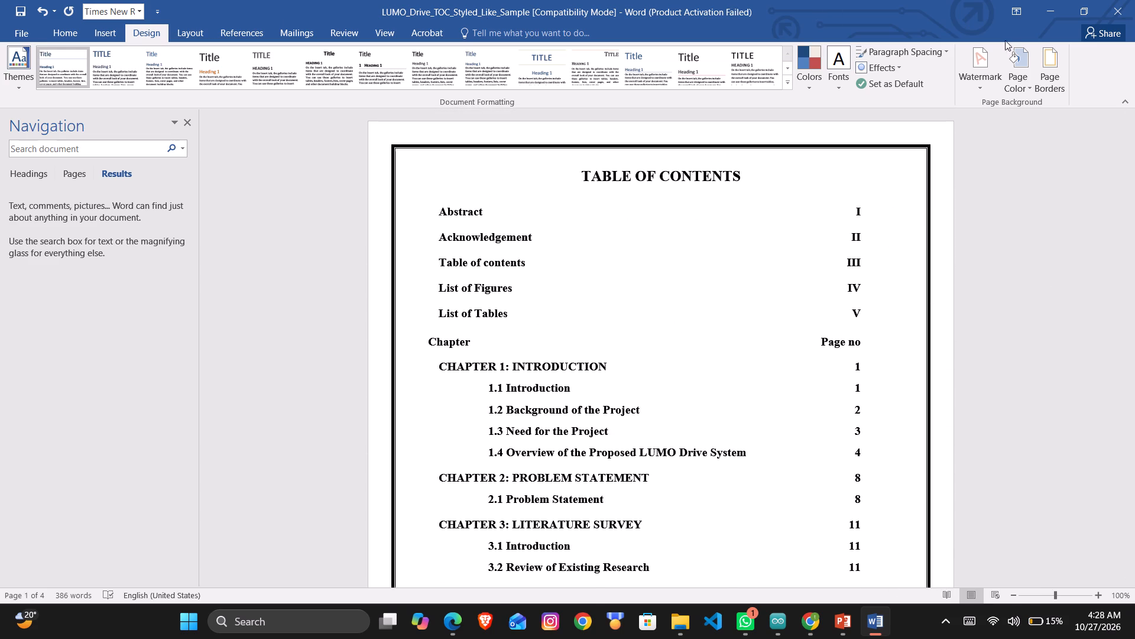
click(1058, 90)
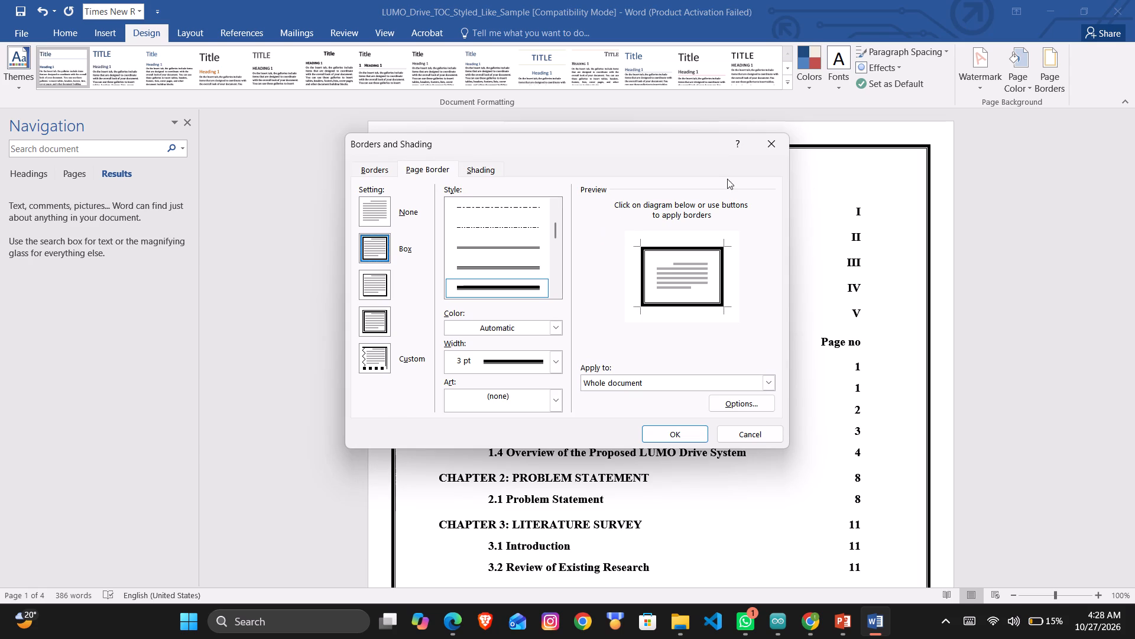
click(773, 150)
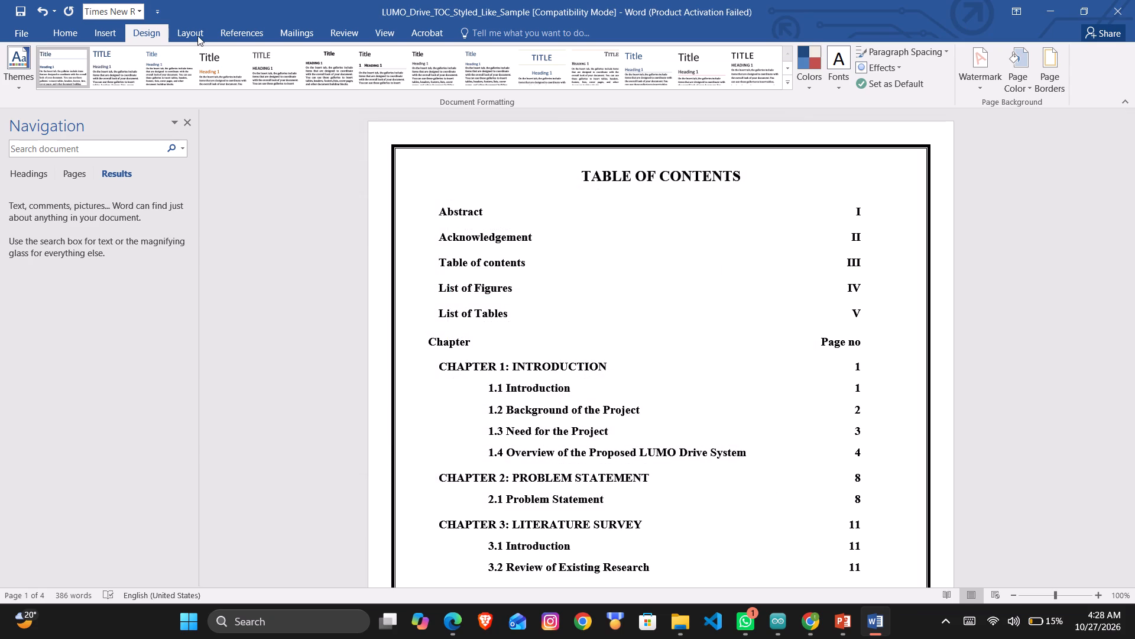
Insert centred page numbers at the bottom of the pages using the Plain Number 2 style.
click(96, 40)
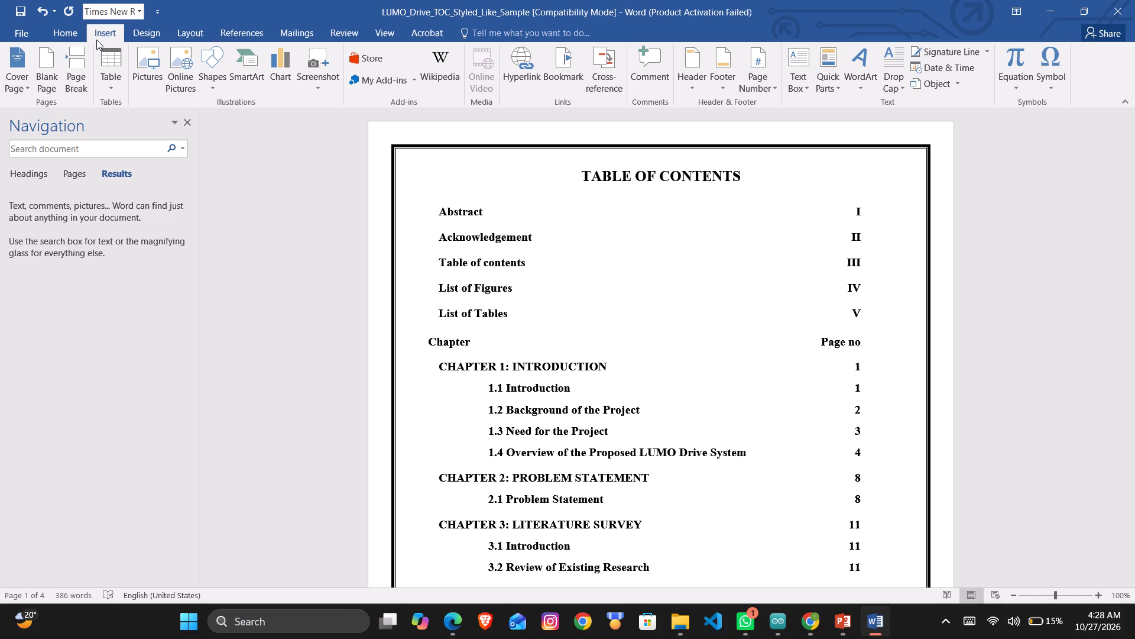
click(759, 71)
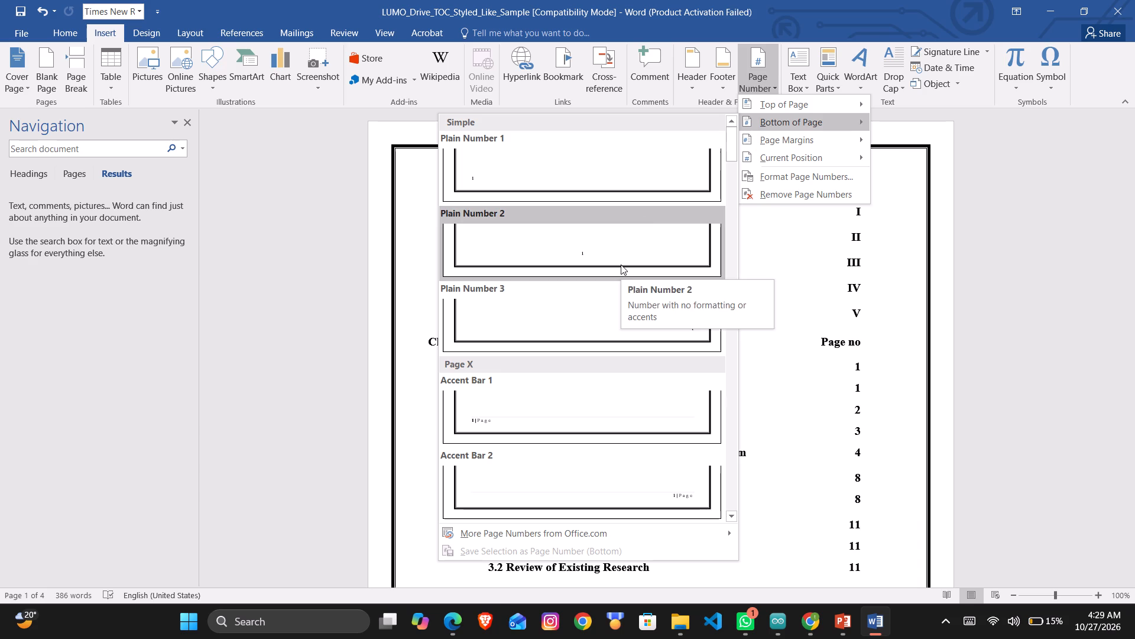
click(621, 264)
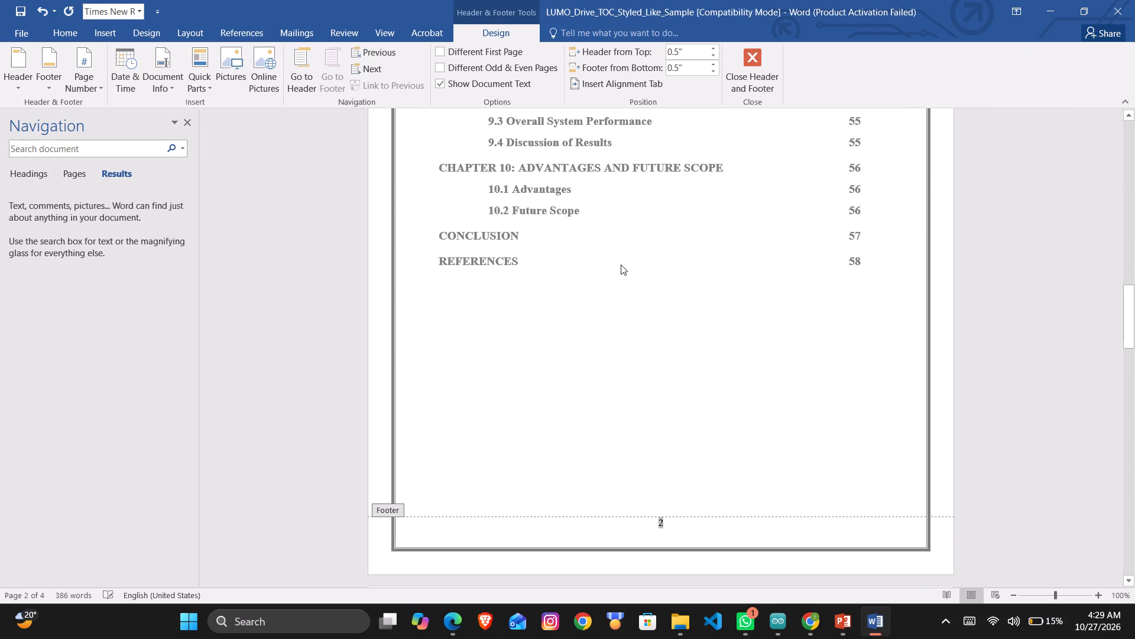
scroll(614, 384, up, 3)
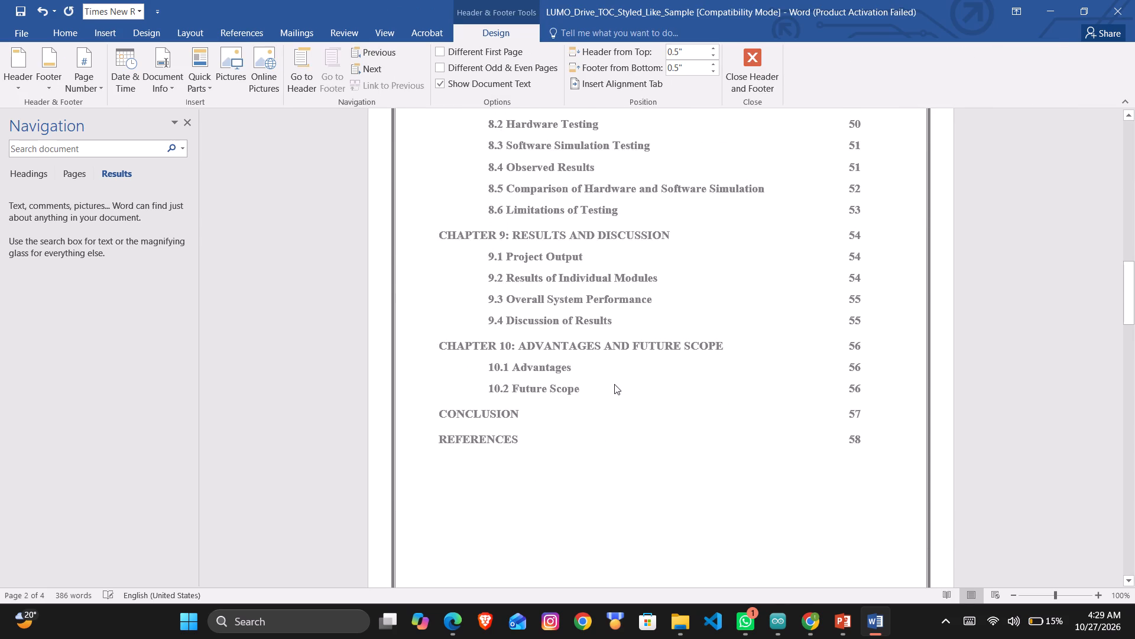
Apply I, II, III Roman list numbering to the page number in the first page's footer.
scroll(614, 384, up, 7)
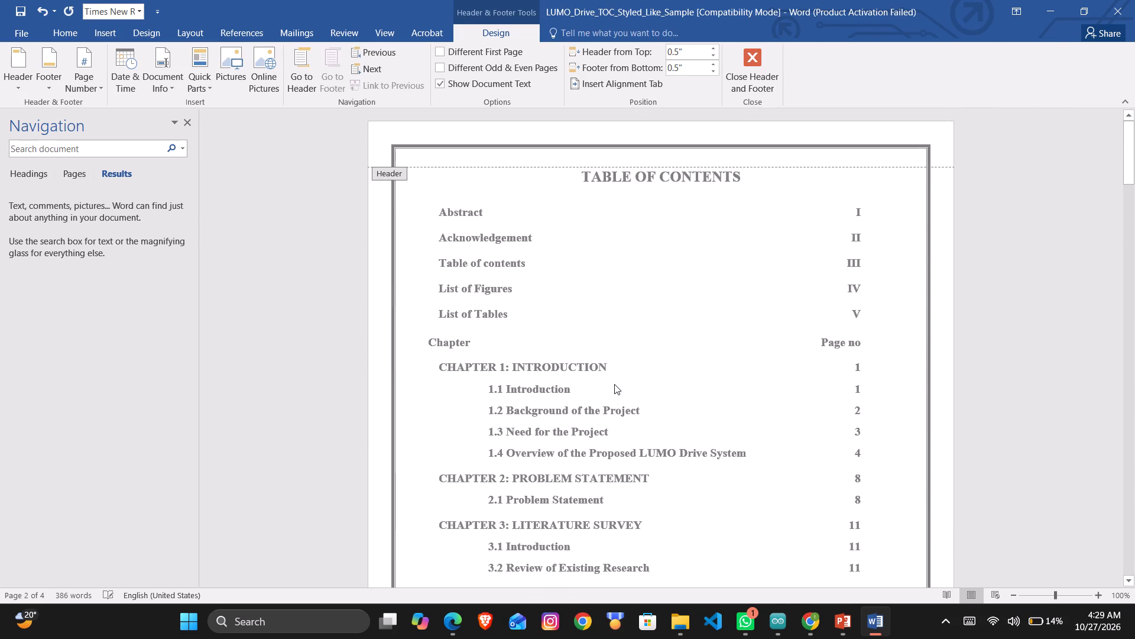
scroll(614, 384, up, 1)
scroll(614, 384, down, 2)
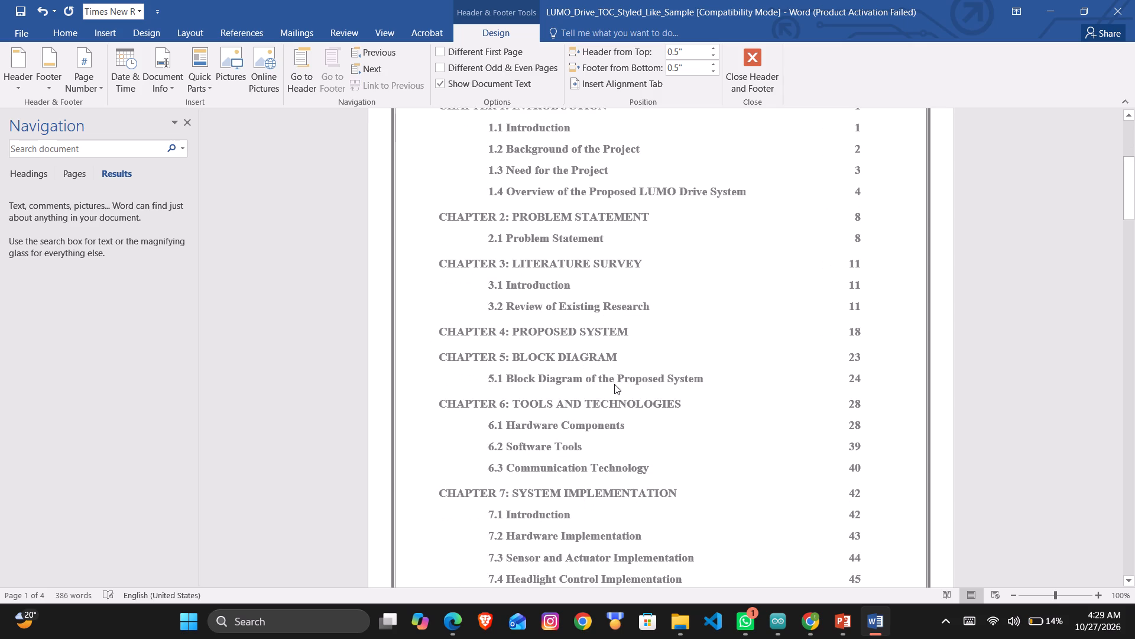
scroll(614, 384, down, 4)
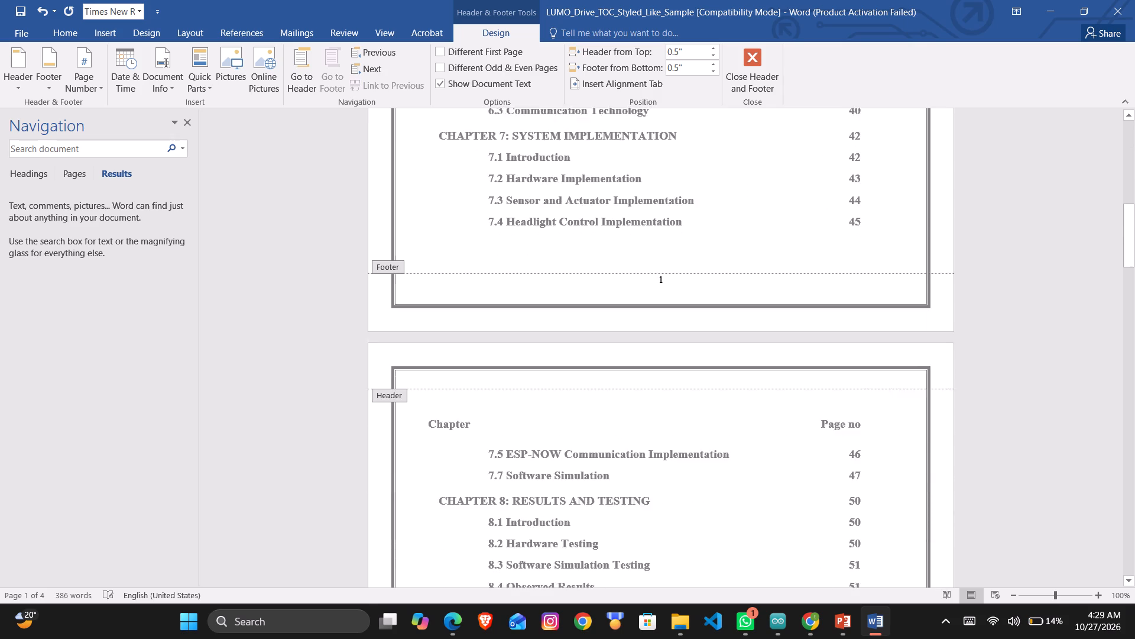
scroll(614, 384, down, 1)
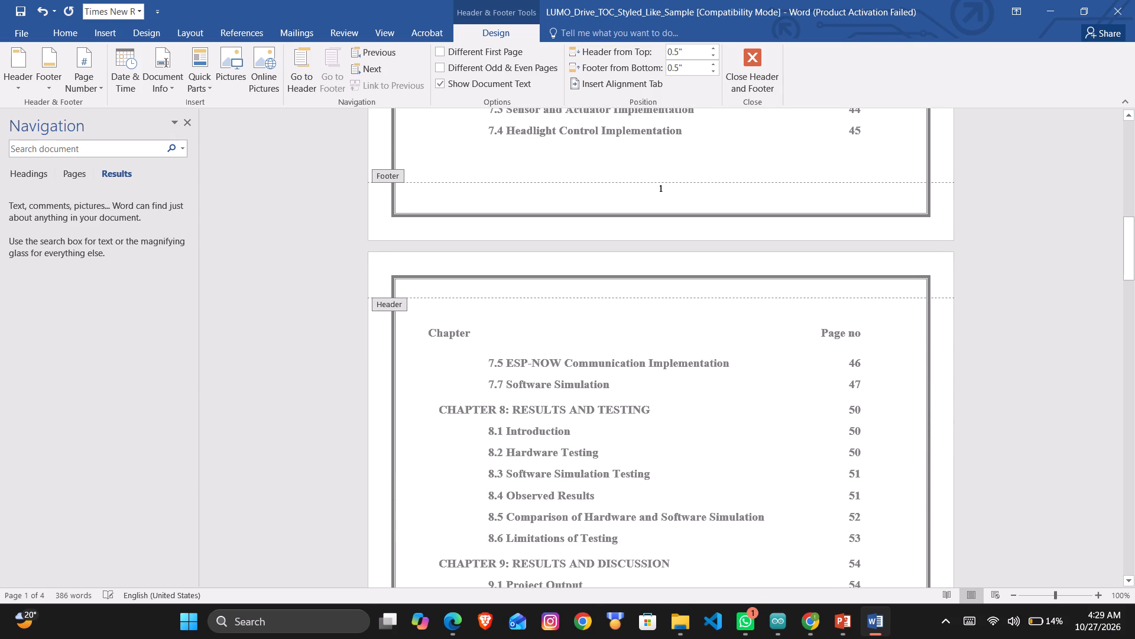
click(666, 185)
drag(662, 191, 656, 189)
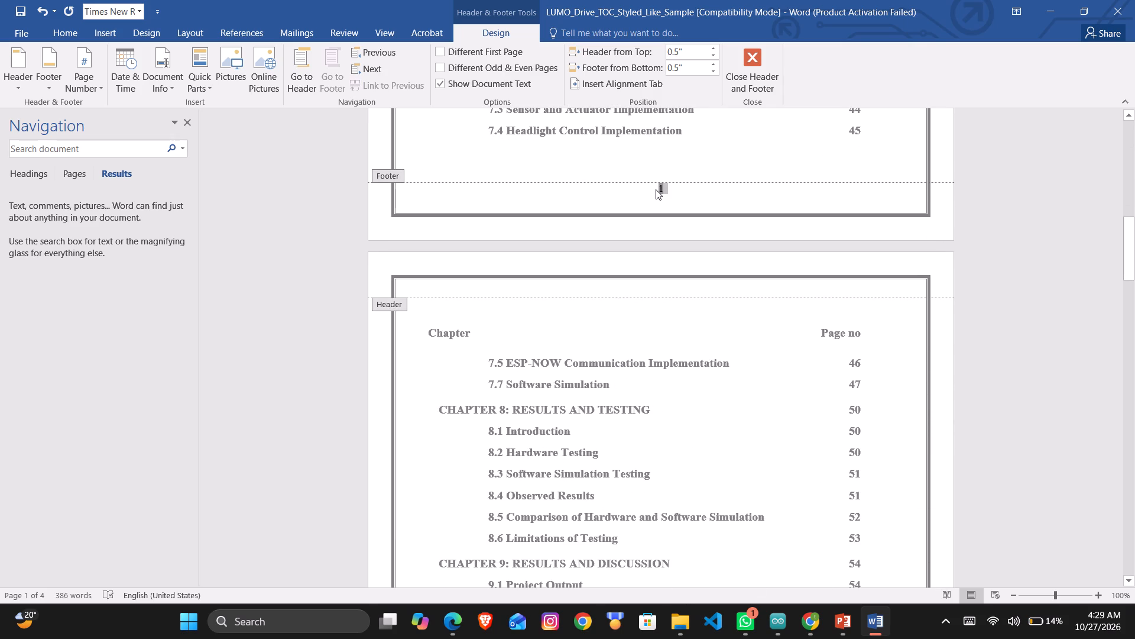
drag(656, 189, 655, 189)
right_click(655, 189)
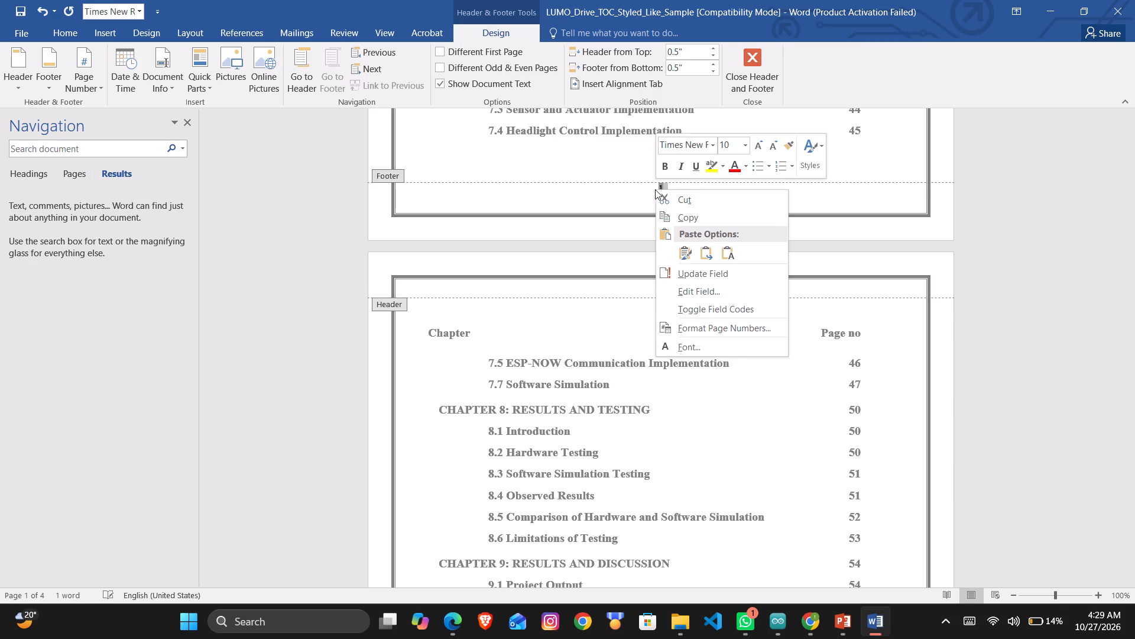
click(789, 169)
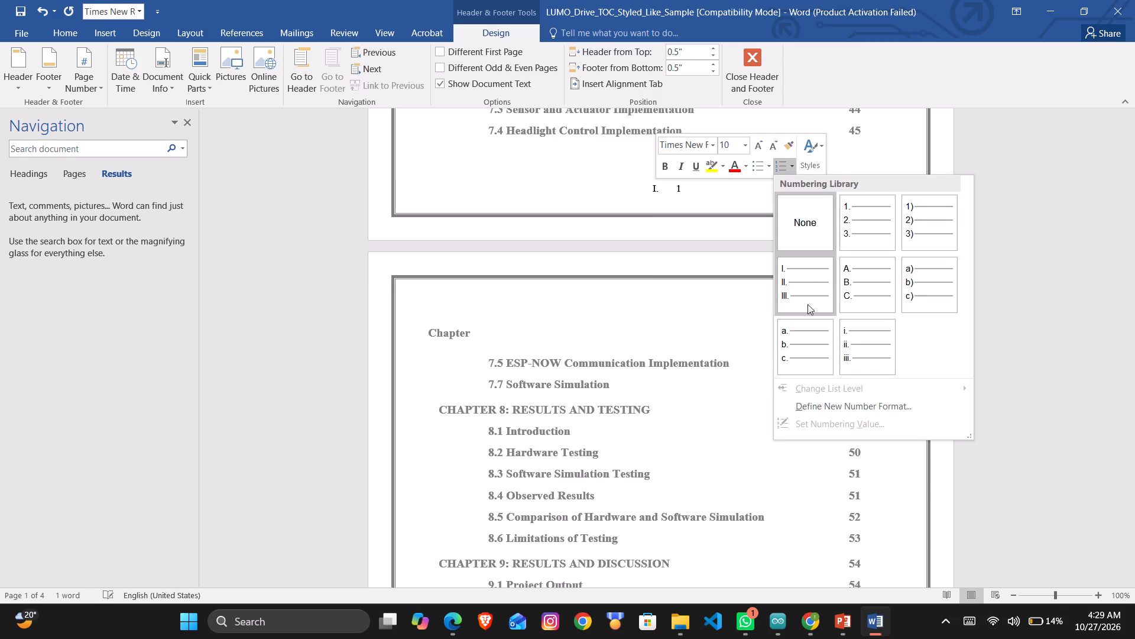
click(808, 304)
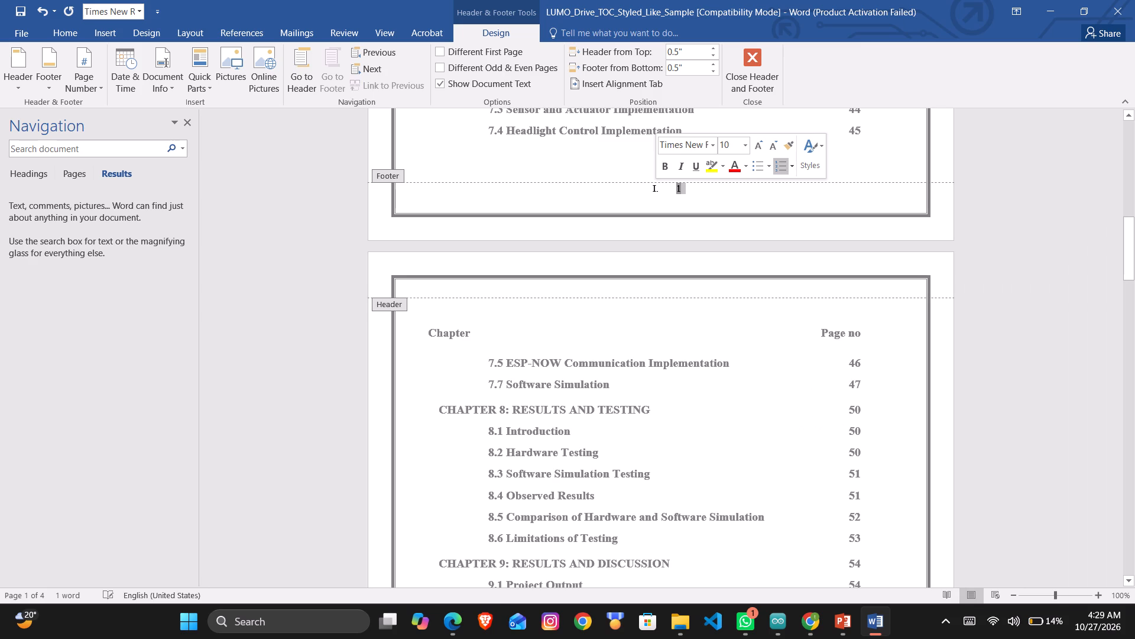
Delete the original page number from the footer and centre the remaining Roman numeral I.
key(BackSpace)
key(BackSpace)
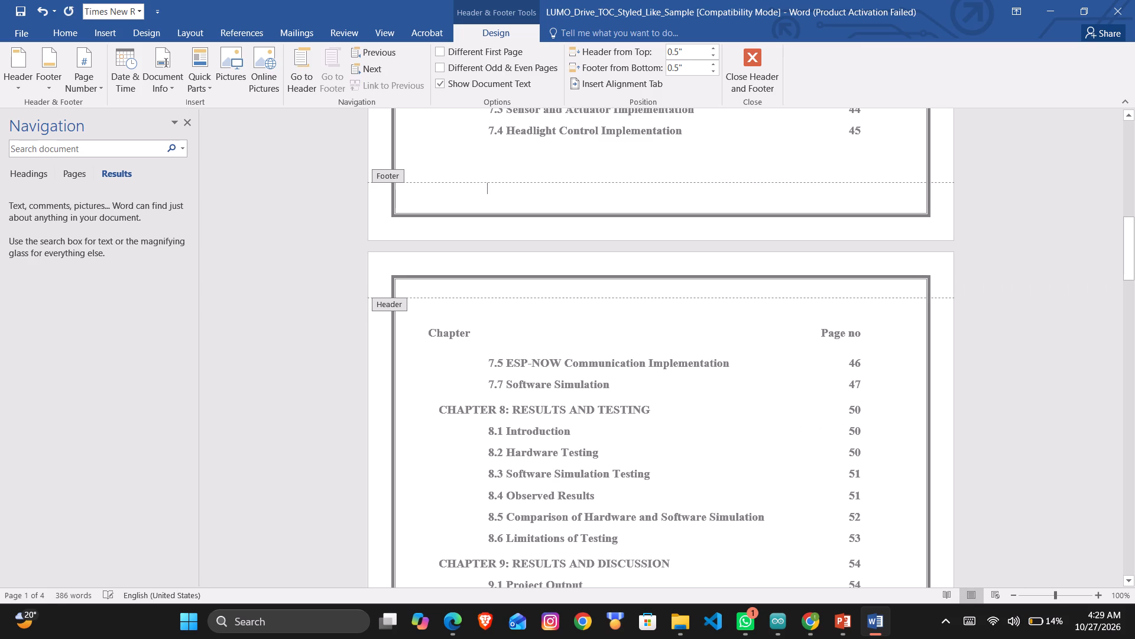
key(ctrl+z)
click(439, 189)
key(Tab)
key(Tab)
key(Tab)
key(Tab)
key(Tab)
key(Tab)
key(Tab)
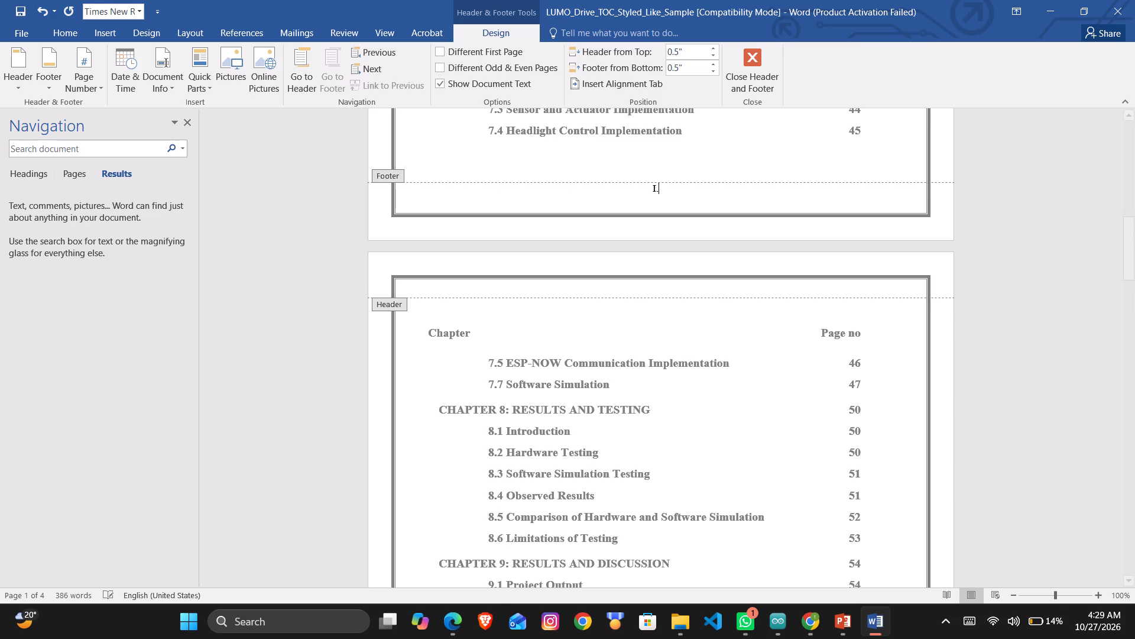
Replace the list numeral in the second page's footer with a plain II and centre it.
scroll(496, 255, down, 3)
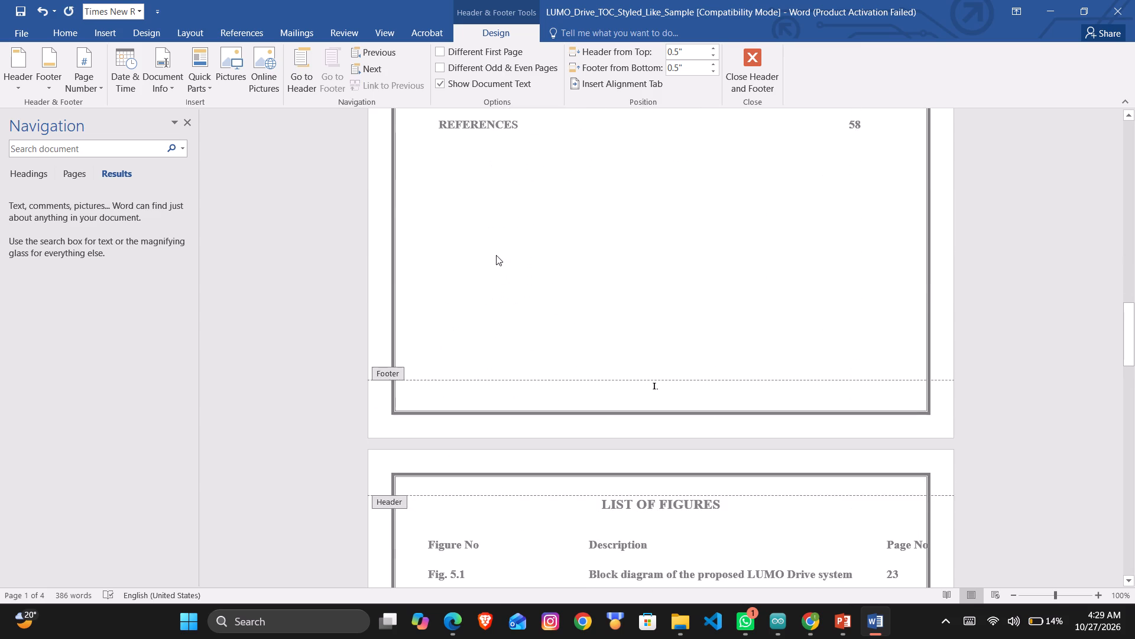
scroll(496, 255, down, 1)
click(659, 373)
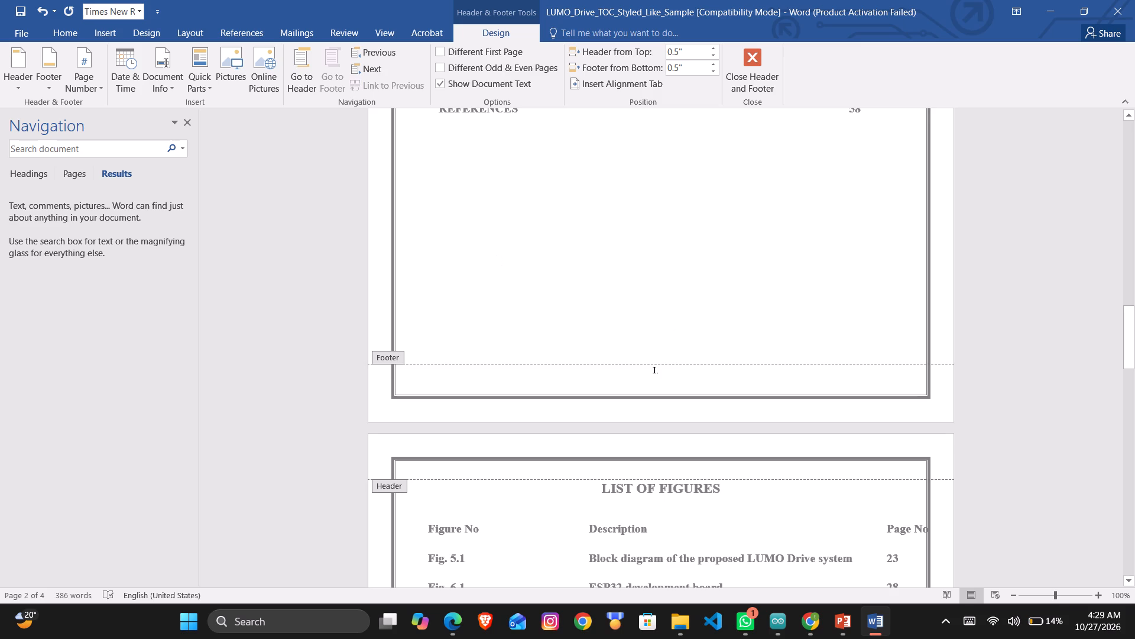
key(BackSpace)
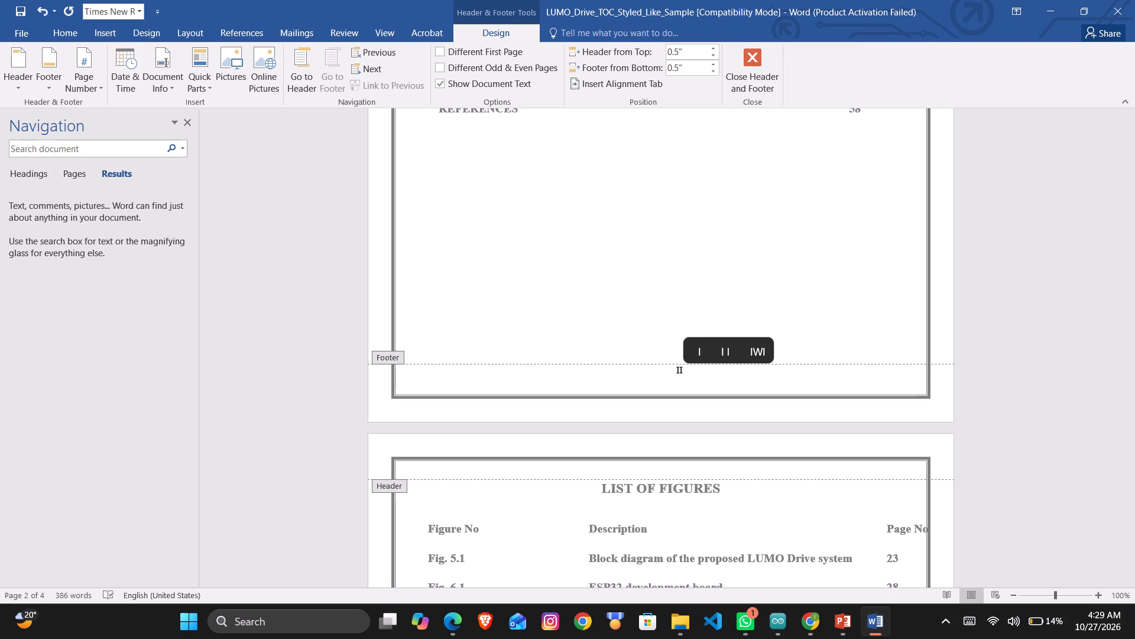
key(Left)
key(Left)
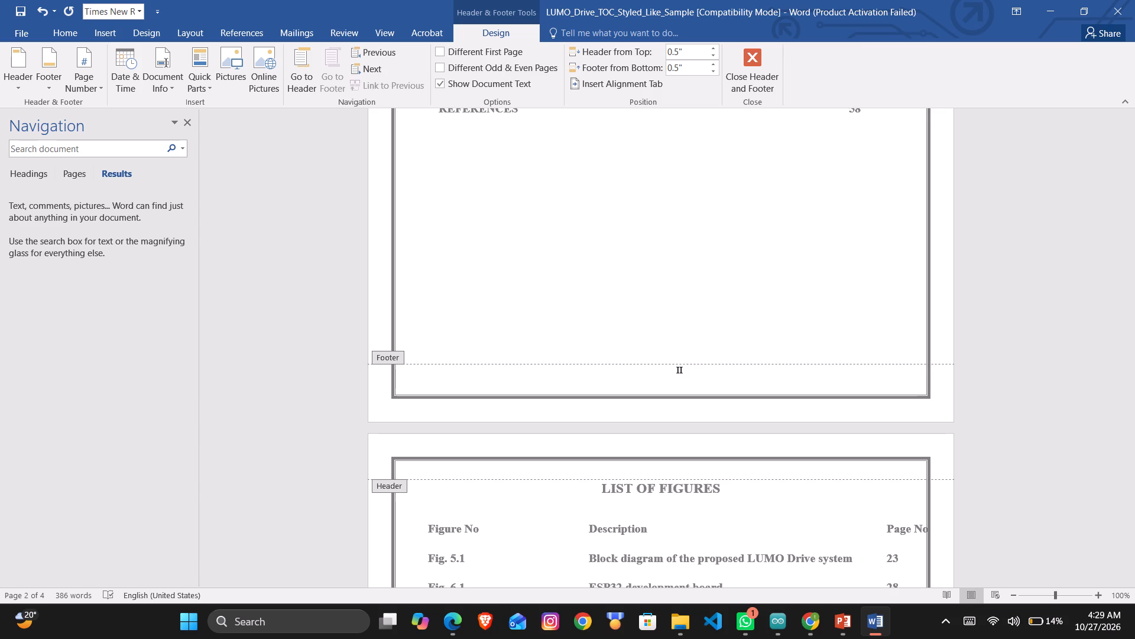
key(BackSpace)
key(Tab)
key(Tab)
key(Tab)
key(BackSpace)
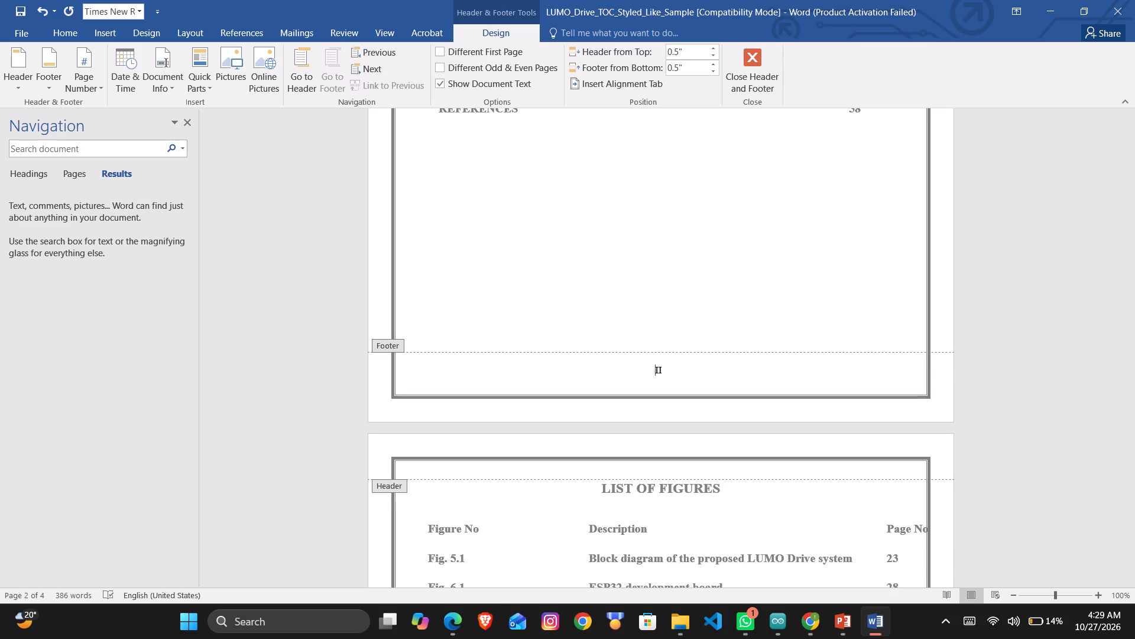
key(BackSpace)
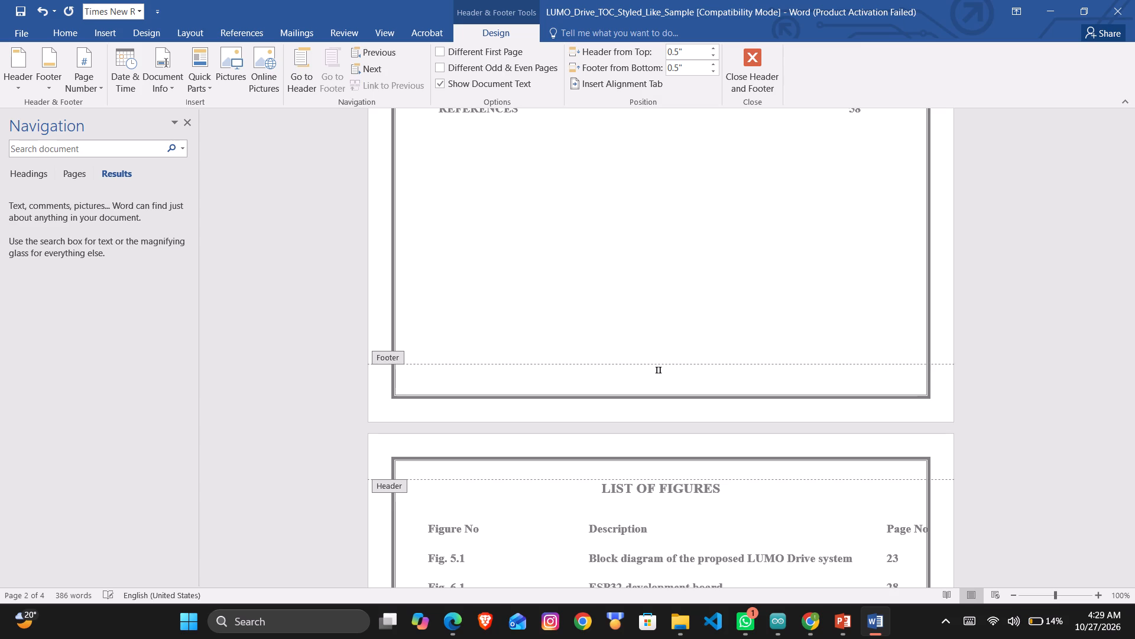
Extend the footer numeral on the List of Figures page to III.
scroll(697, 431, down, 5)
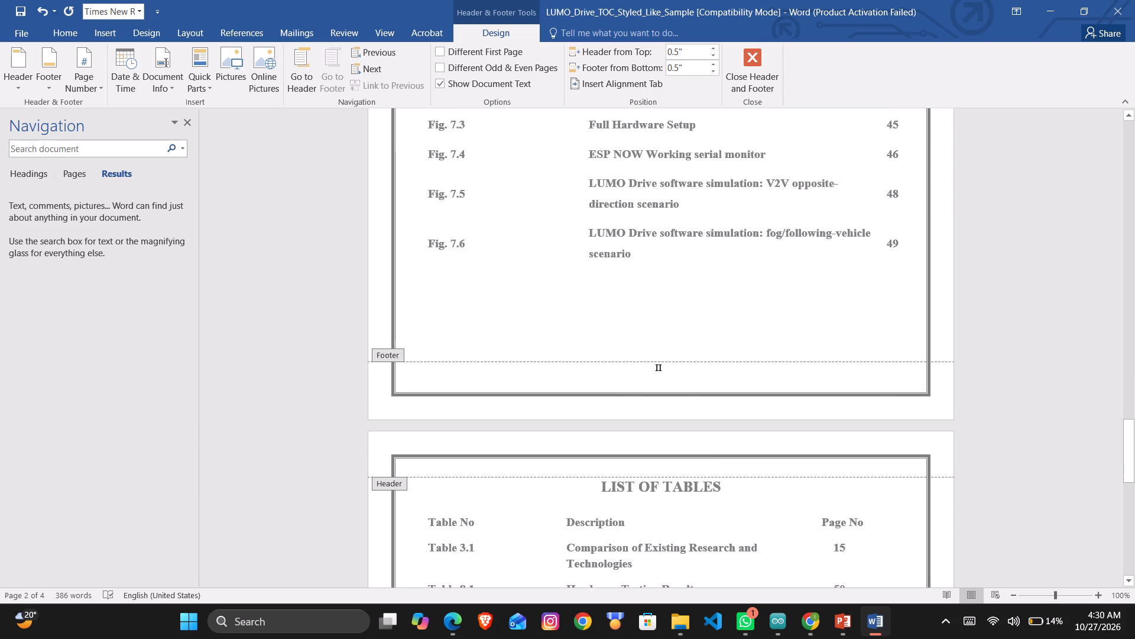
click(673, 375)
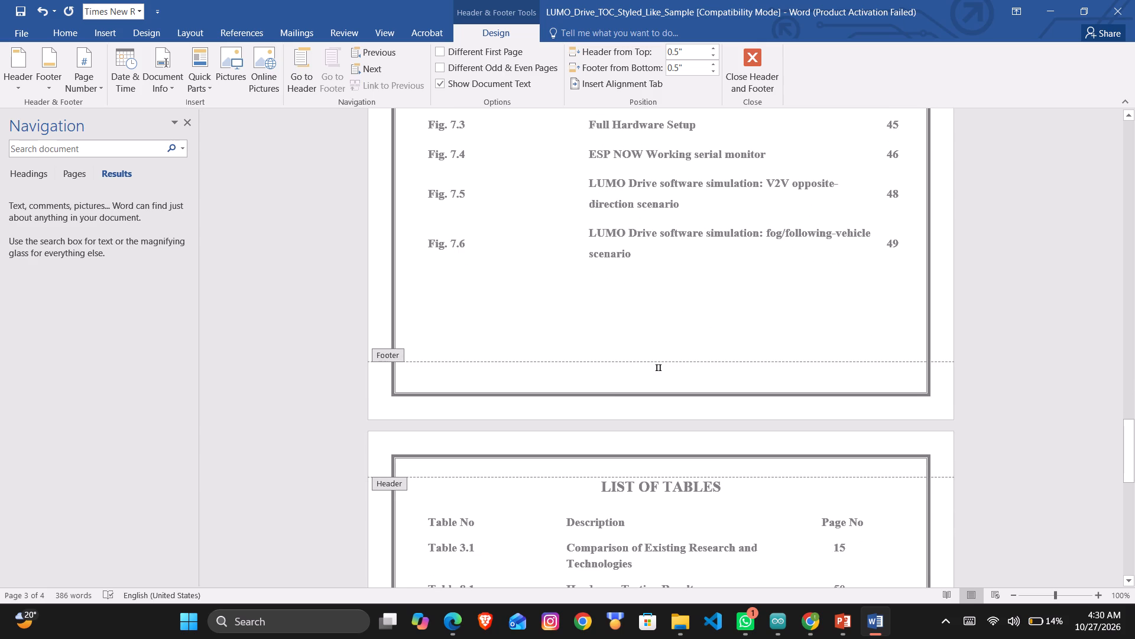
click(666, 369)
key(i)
Change the footer numeral on the List of Tables page to IV and return to the document body.
scroll(644, 397, down, 2)
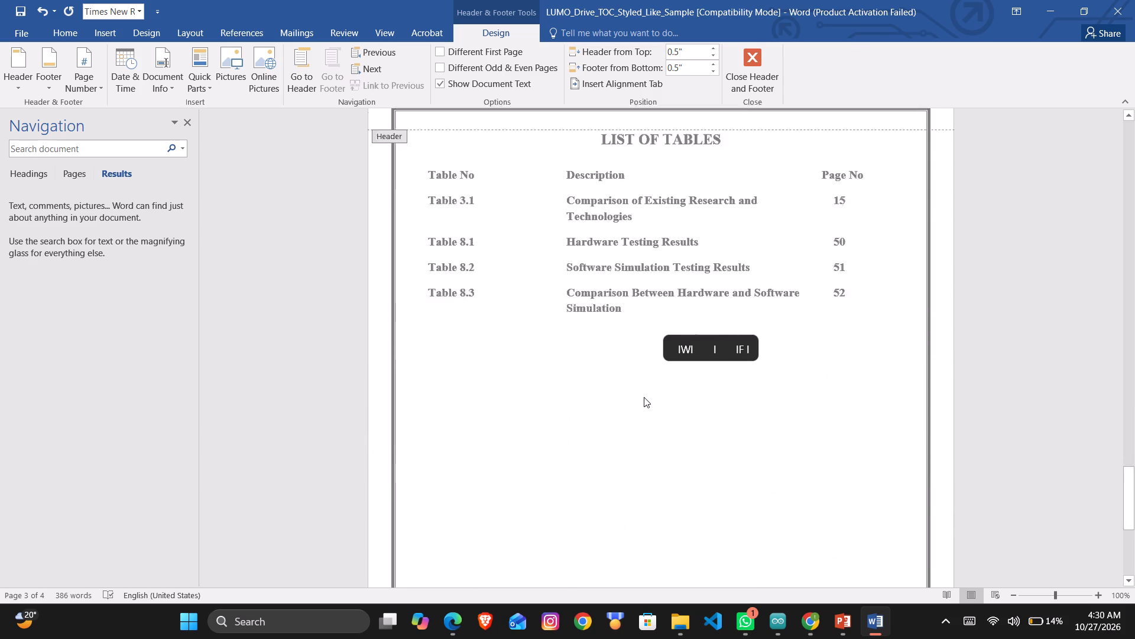
scroll(644, 397, down, 3)
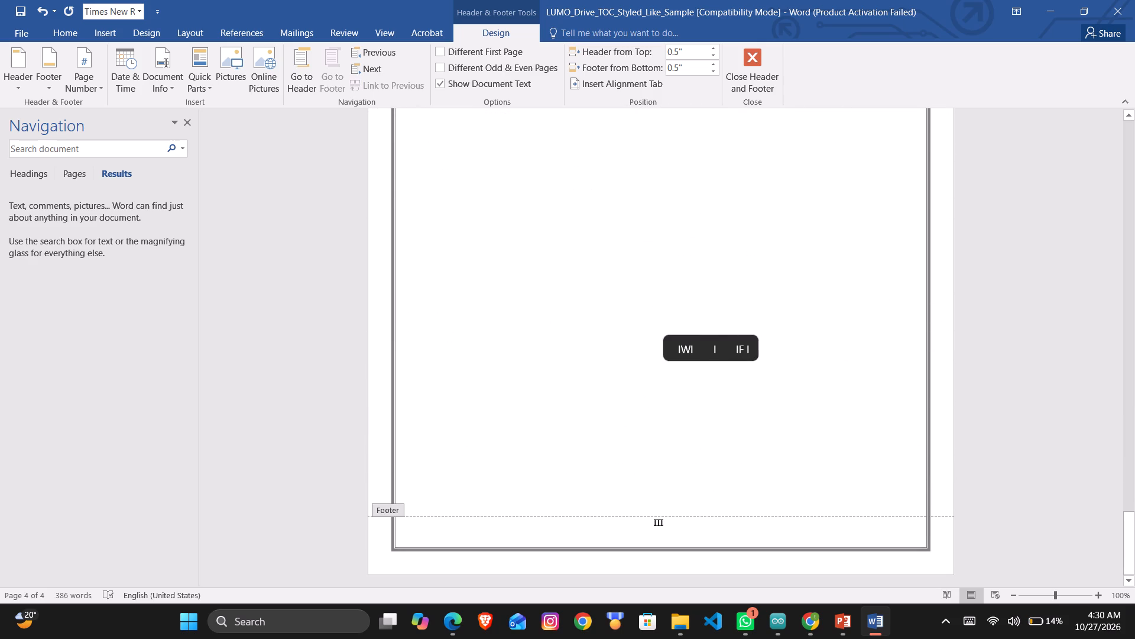
click(668, 524)
key(BackSpace)
key(BackSpace)
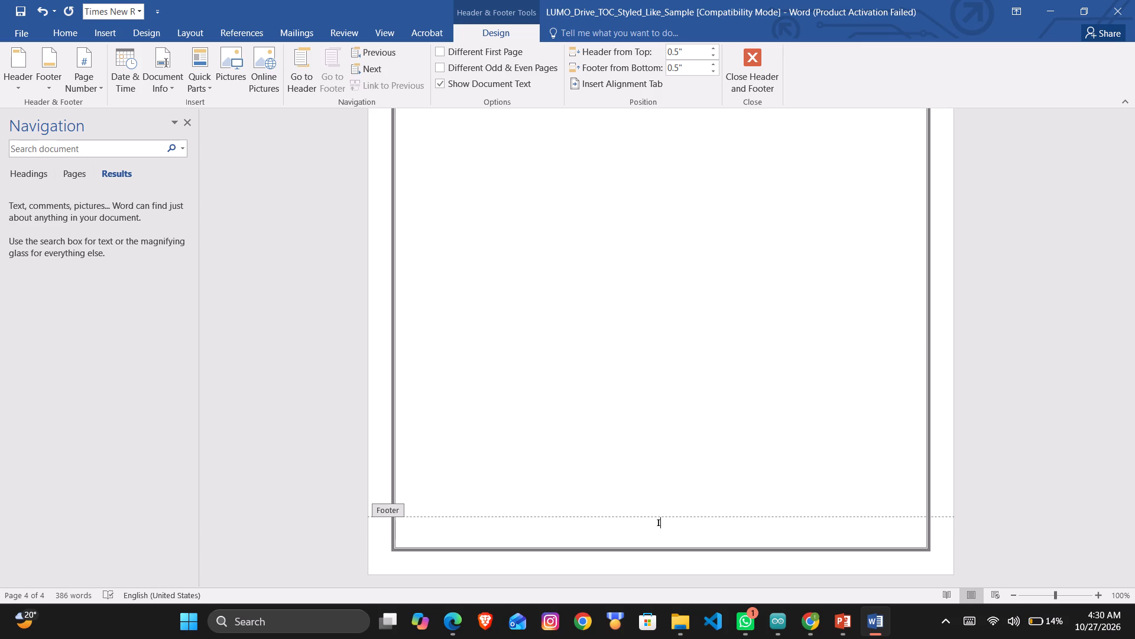
key(v)
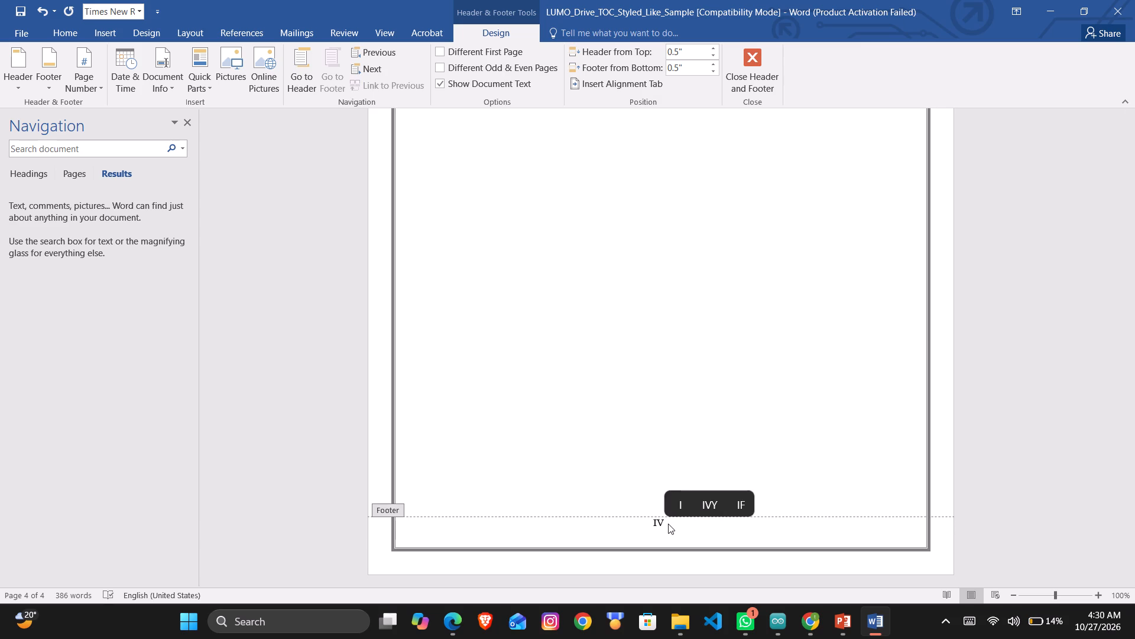
double_click(774, 459)
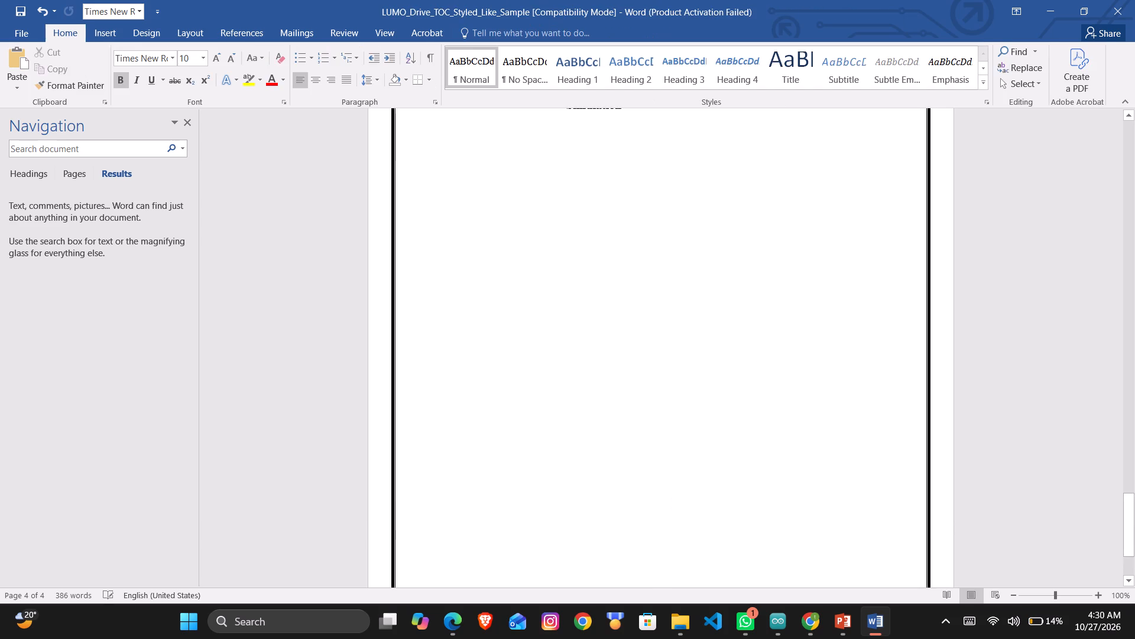
Save the LUMO Drive contents document and close it.
scroll(774, 459, down, 5)
scroll(774, 459, up, 11)
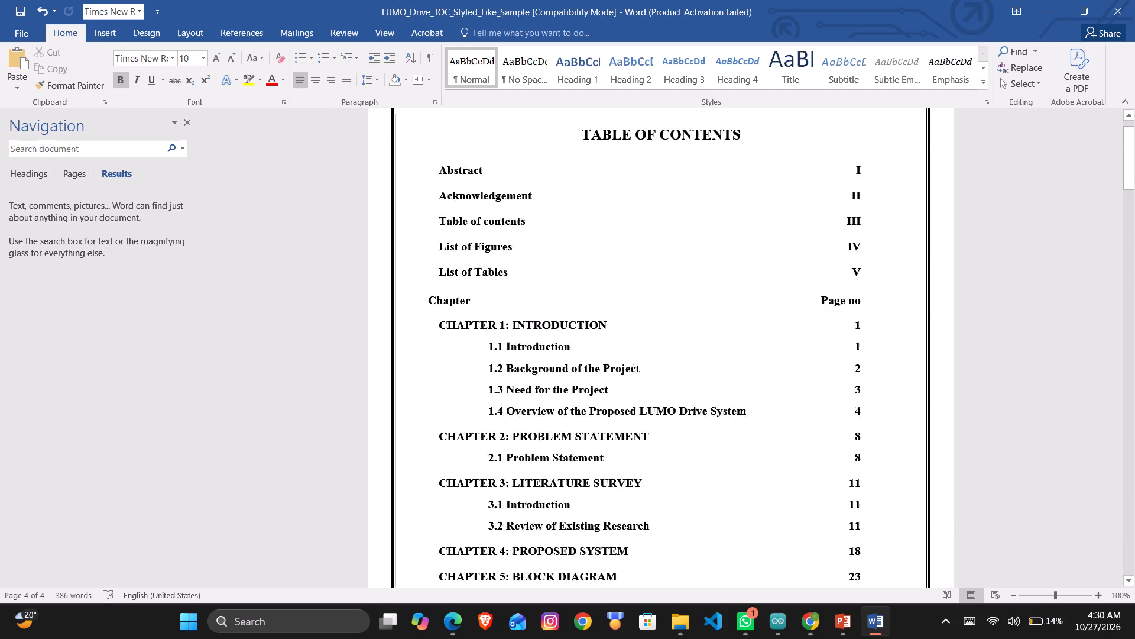
key(ctrl+s)
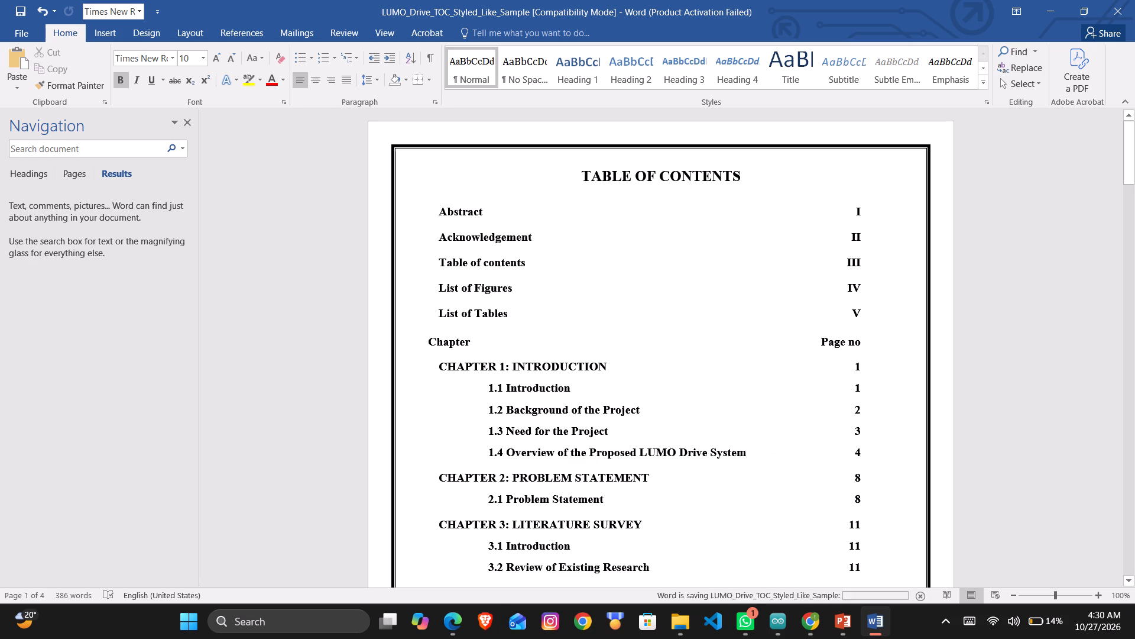
click(1134, 0)
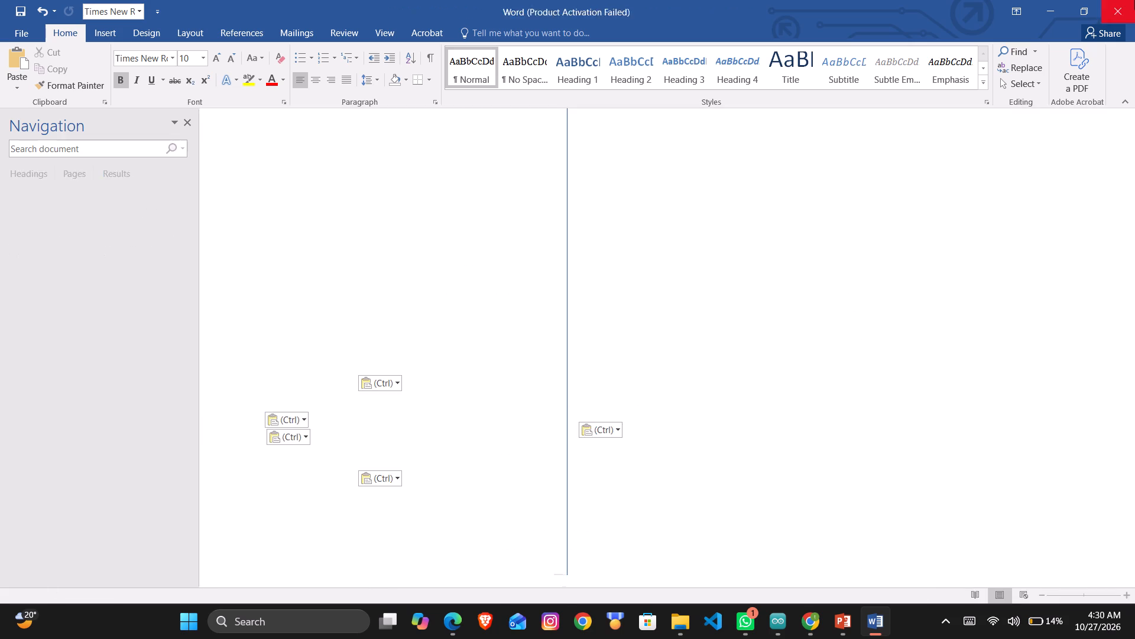
Open the document "lumo drive 1st rev" from the desktop.
right_click(744, 286)
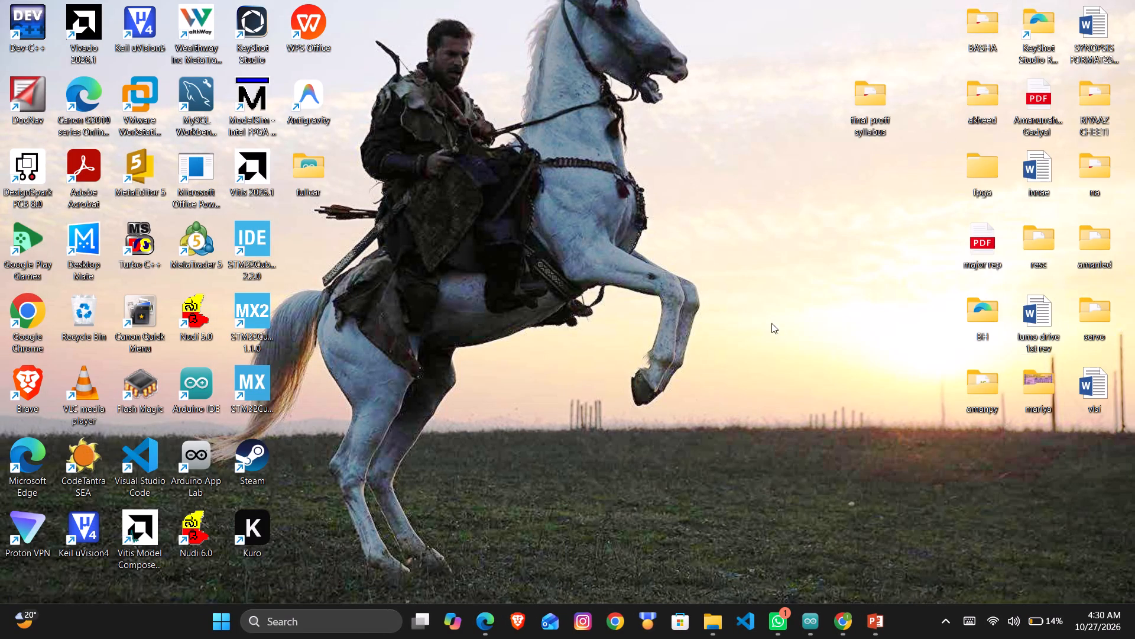
click(803, 348)
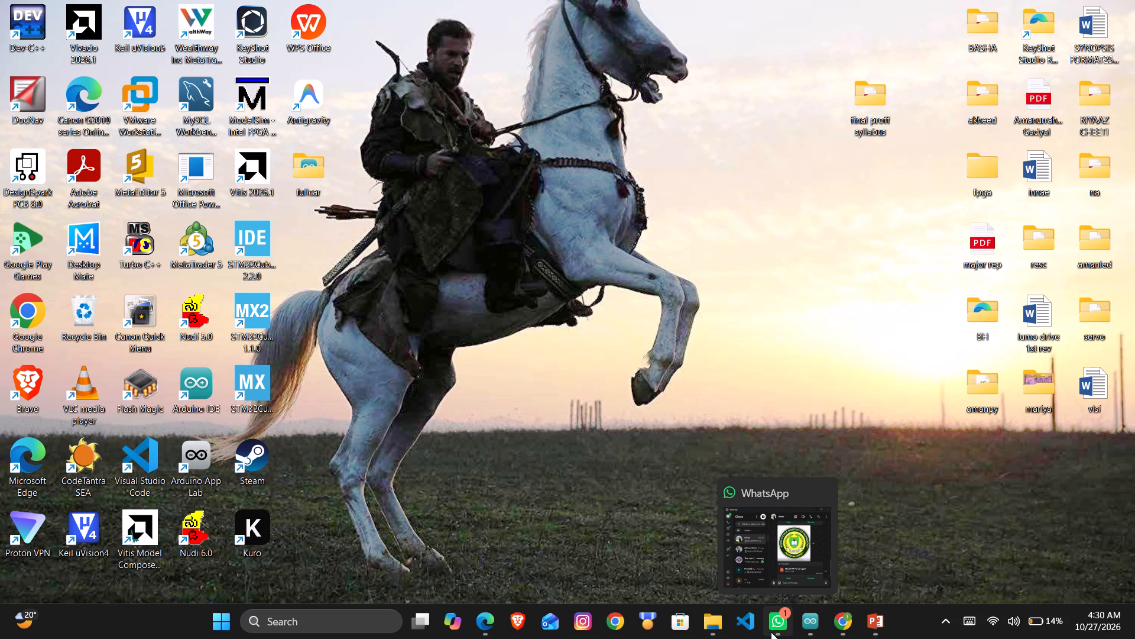
double_click(1044, 309)
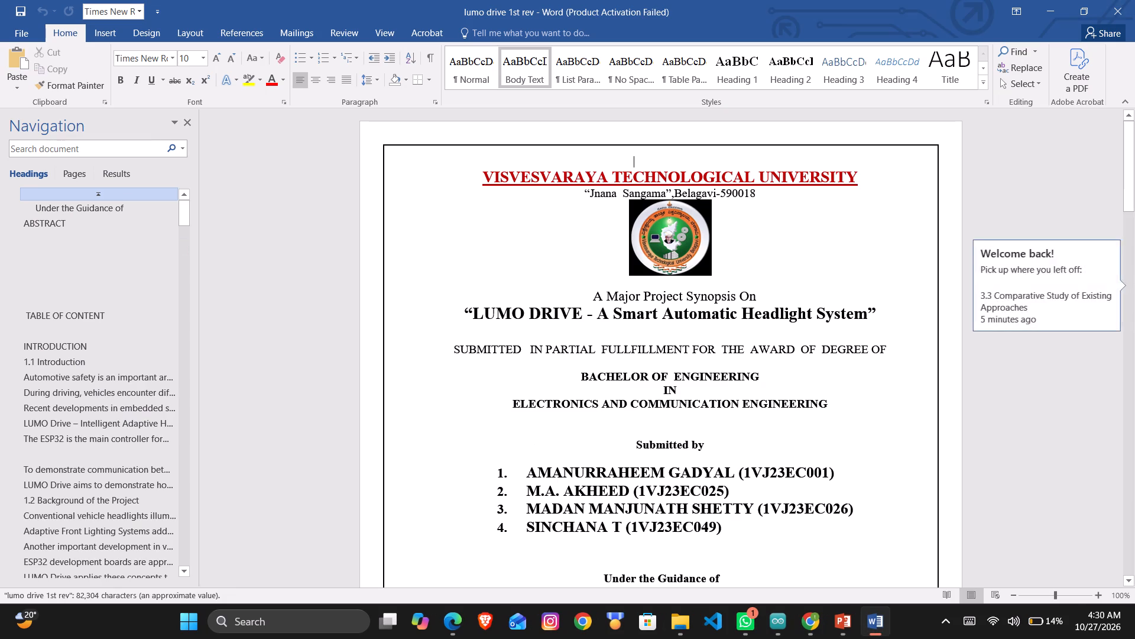
Review the main project report from the cover page and abstract through to the Chapter 3 literature survey.
scroll(534, 438, down, 5)
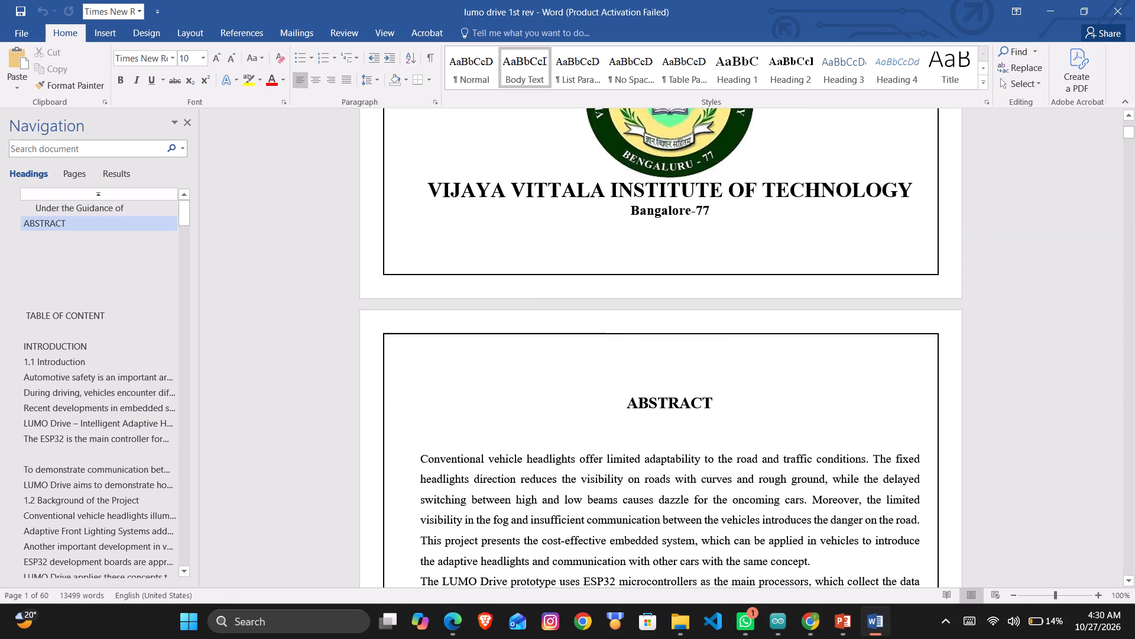
scroll(534, 438, down, 8)
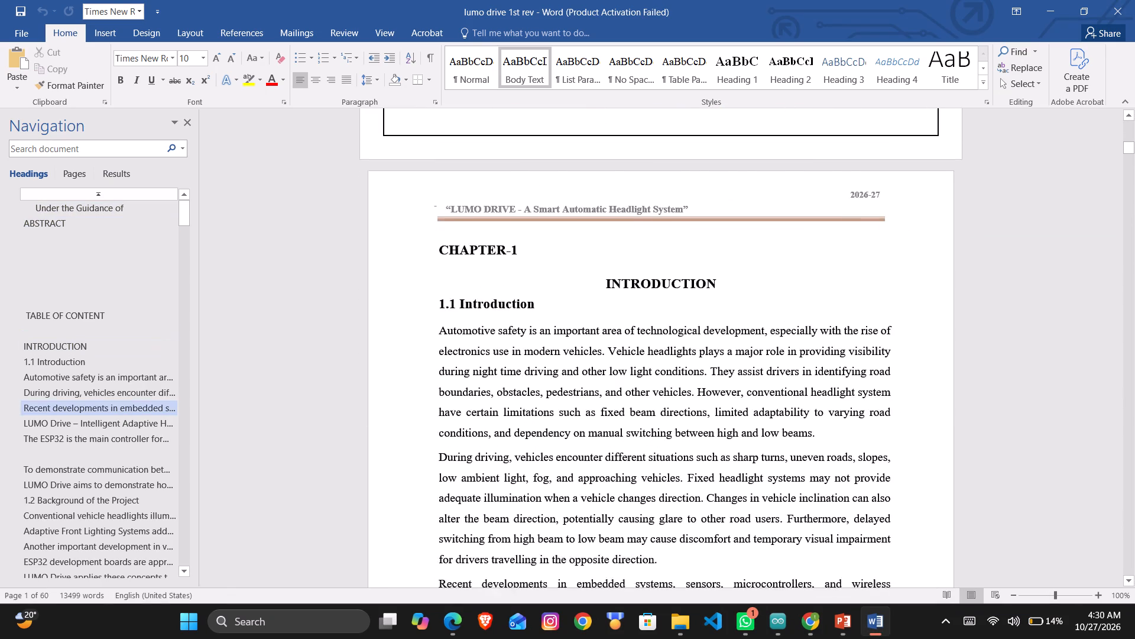
scroll(534, 438, down, 7)
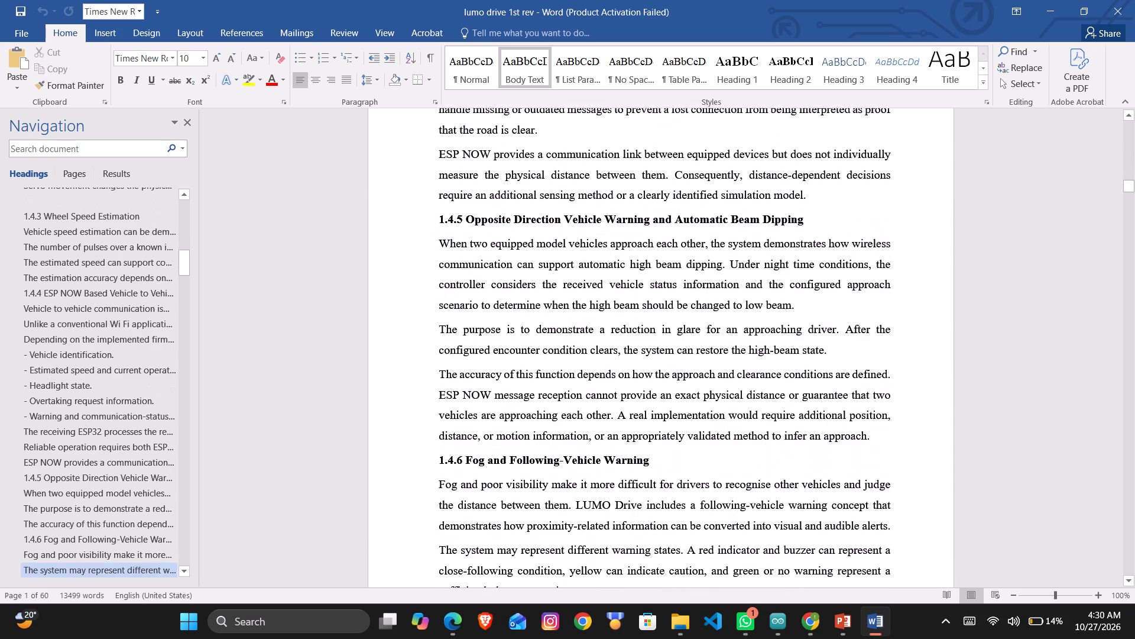
scroll(534, 438, down, 10)
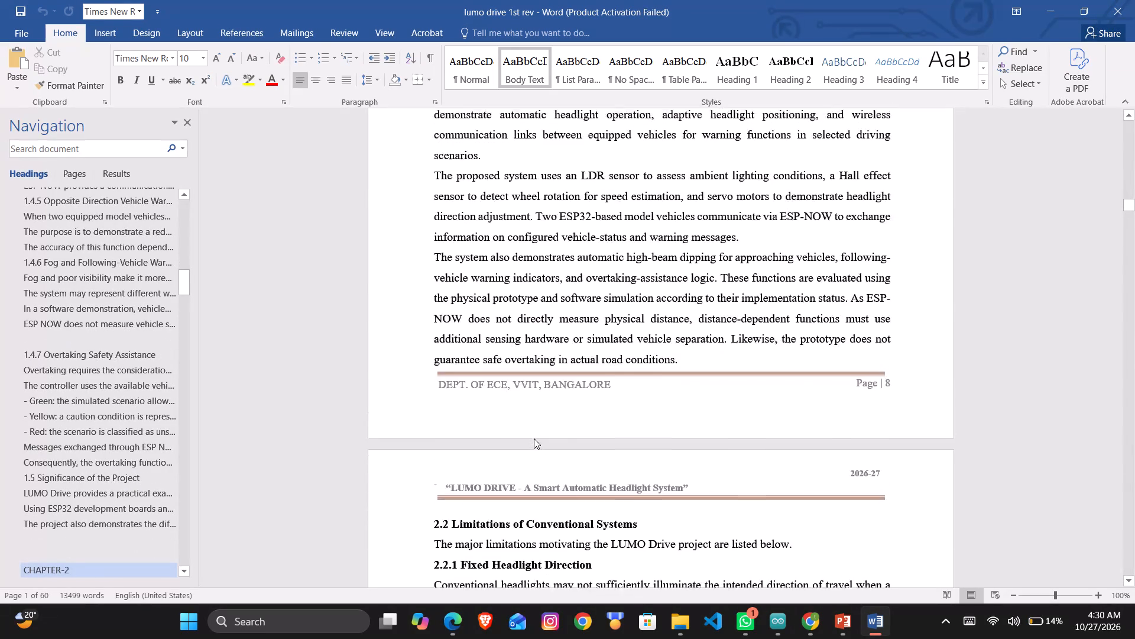
scroll(534, 438, down, 7)
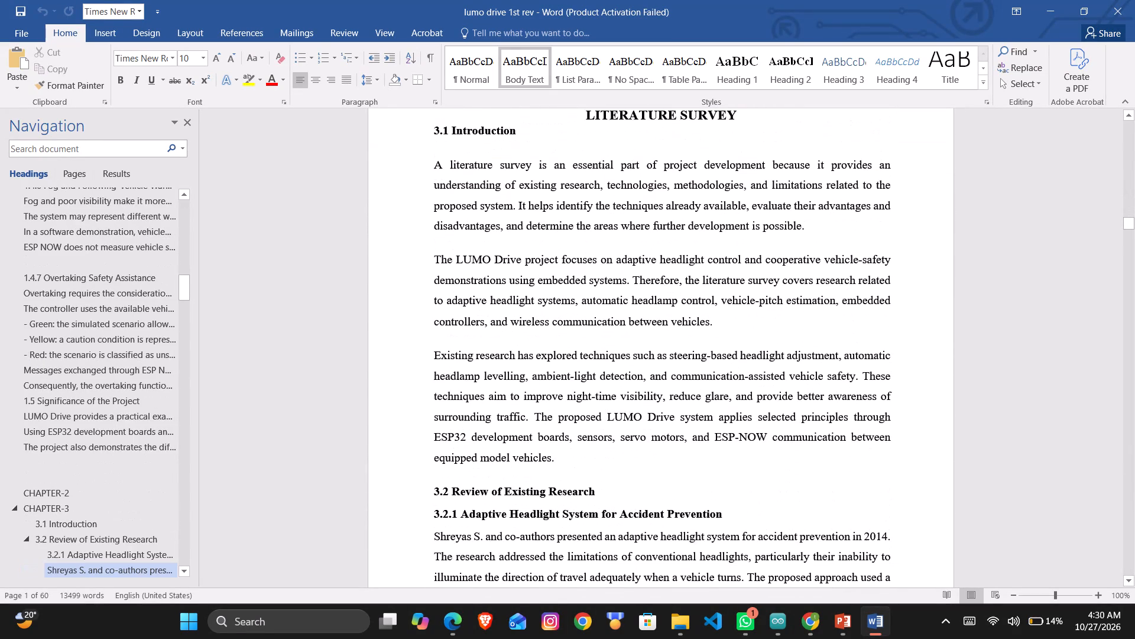
Hide the document's heading navigation and dismiss the Office activation wizard.
click(192, 119)
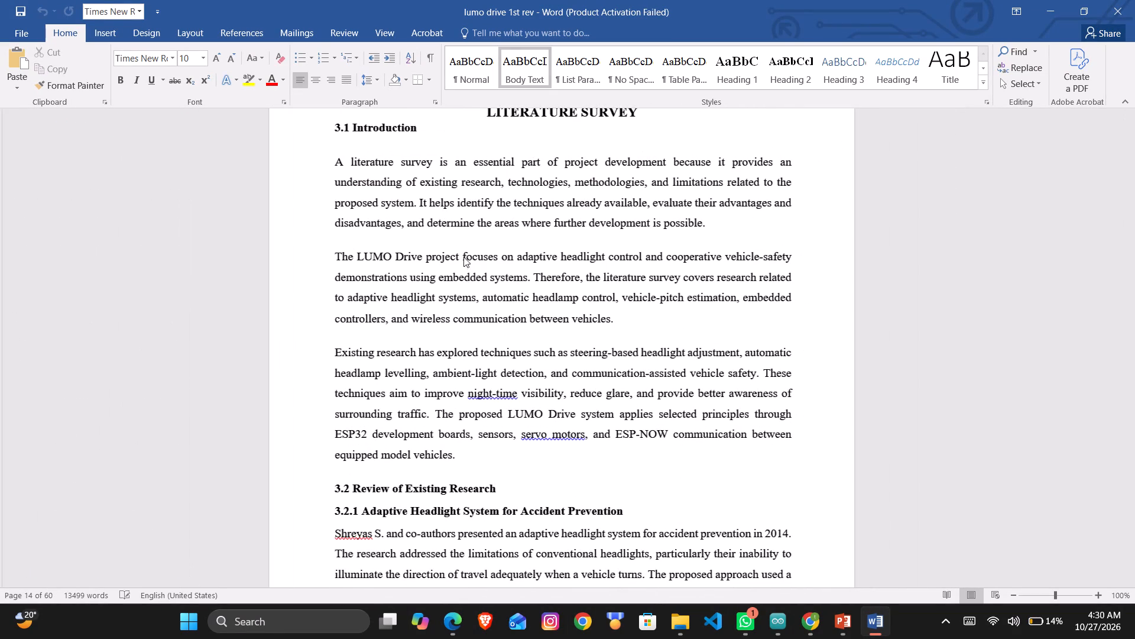
scroll(462, 265, down, 3)
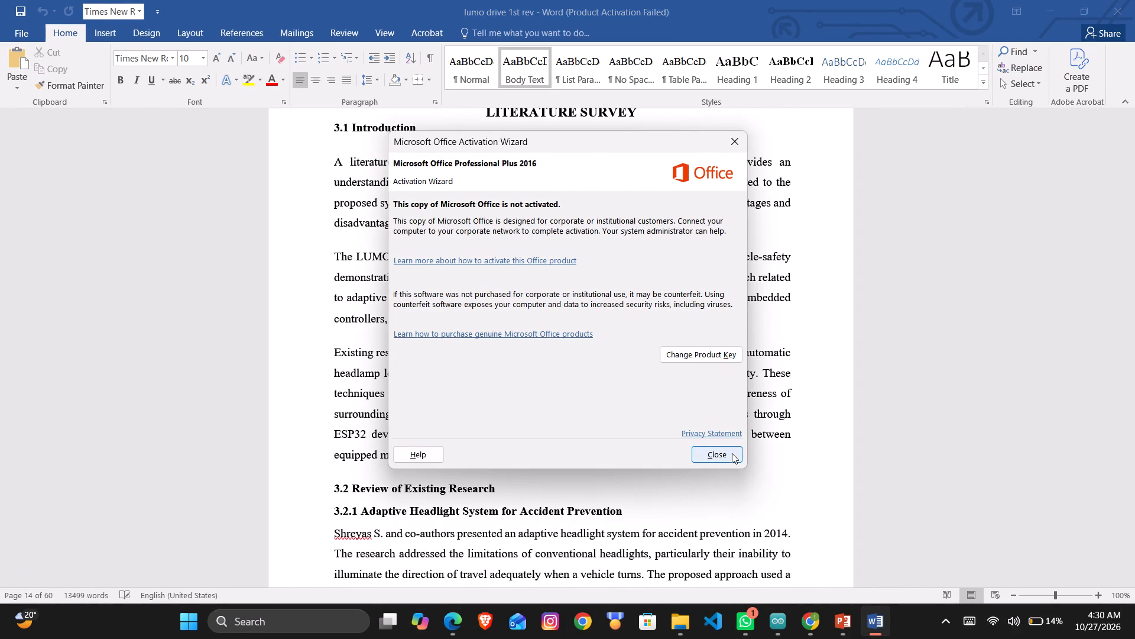
click(731, 454)
Review the report pages from the literature survey through the block diagram chapter to section 6.1.5 Headlight LEDs.
scroll(731, 454, down, 5)
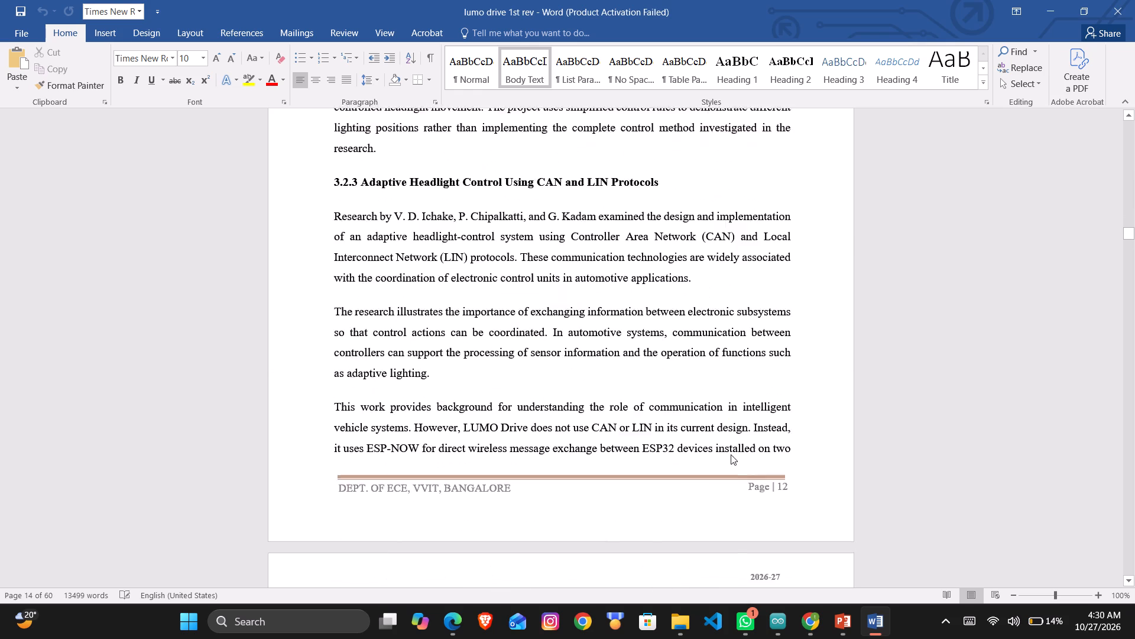
scroll(731, 454, down, 8)
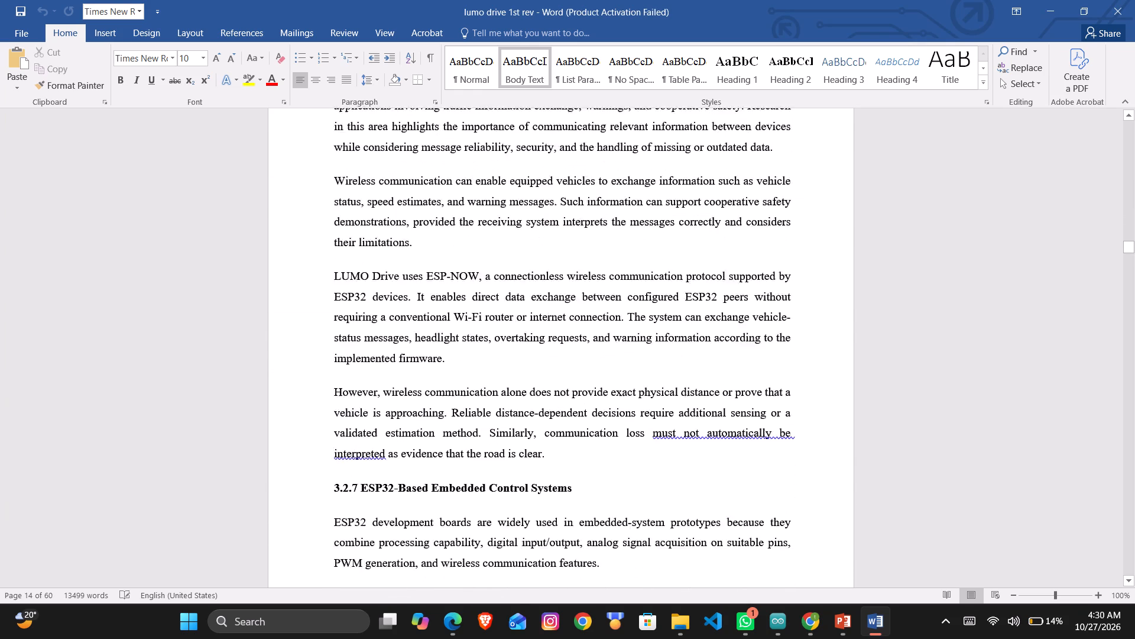
scroll(731, 454, down, 8)
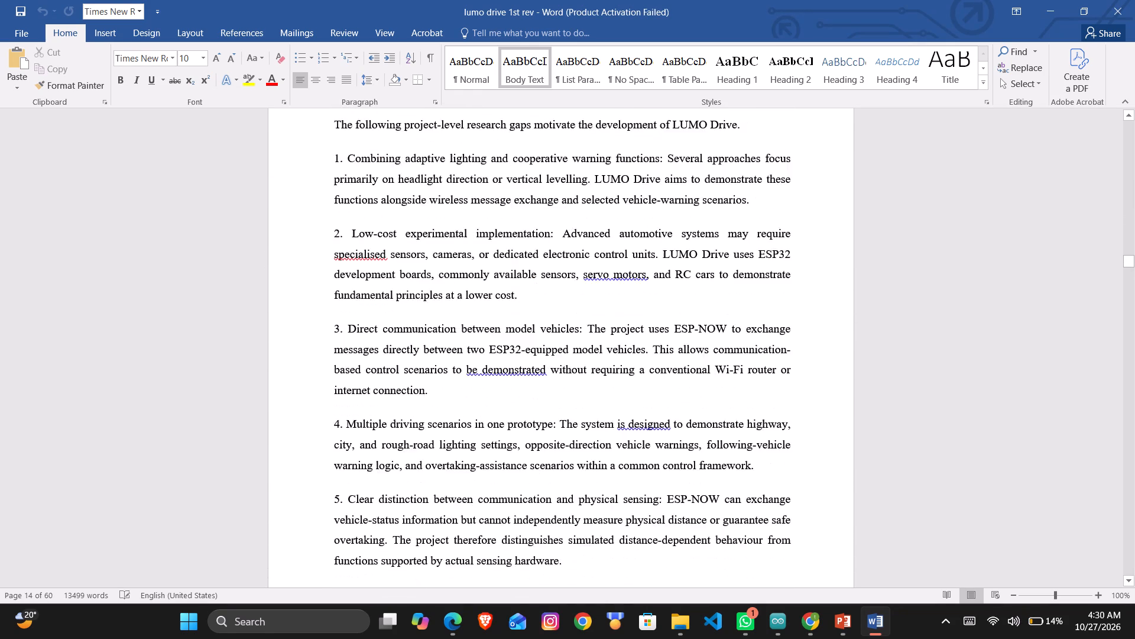
scroll(731, 454, down, 8)
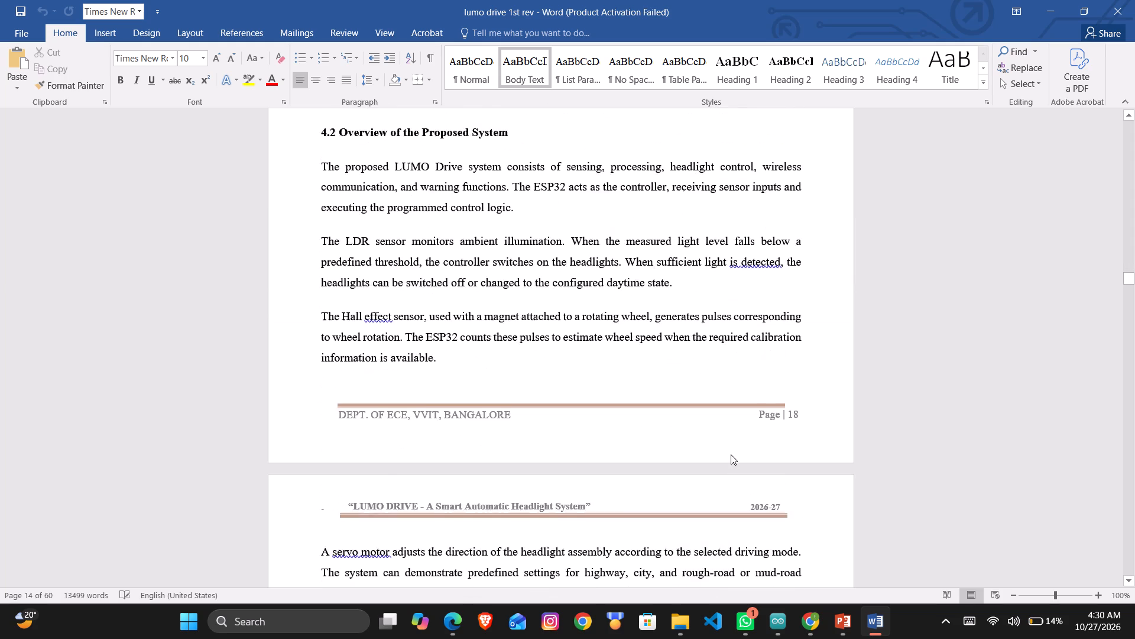
scroll(731, 454, down, 8)
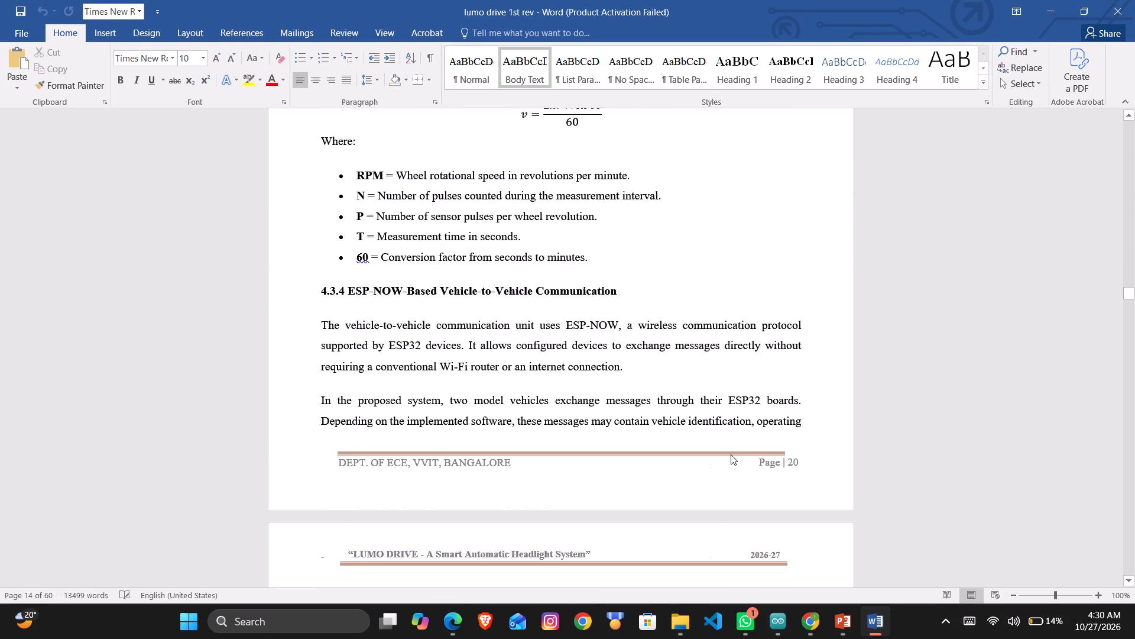
scroll(731, 454, down, 8)
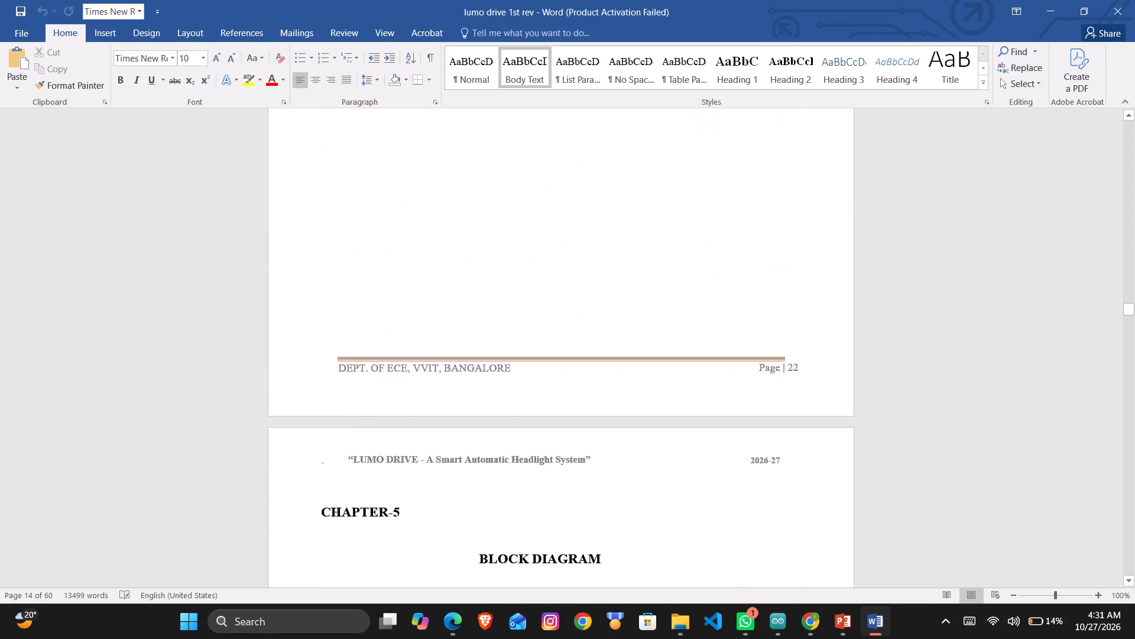
scroll(731, 454, down, 8)
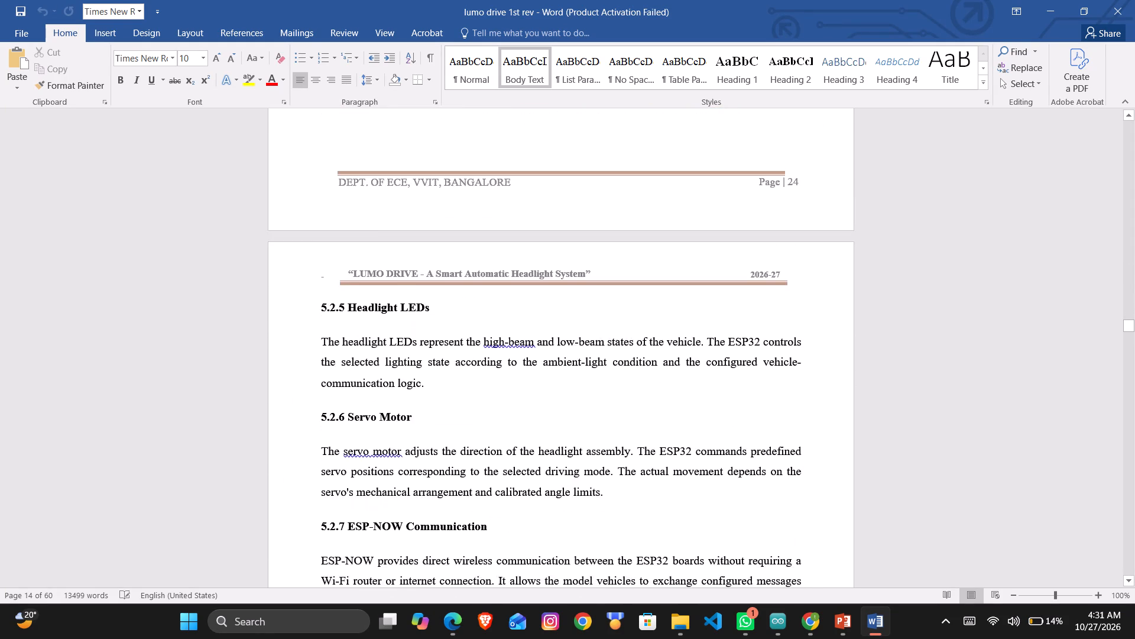
scroll(731, 454, down, 7)
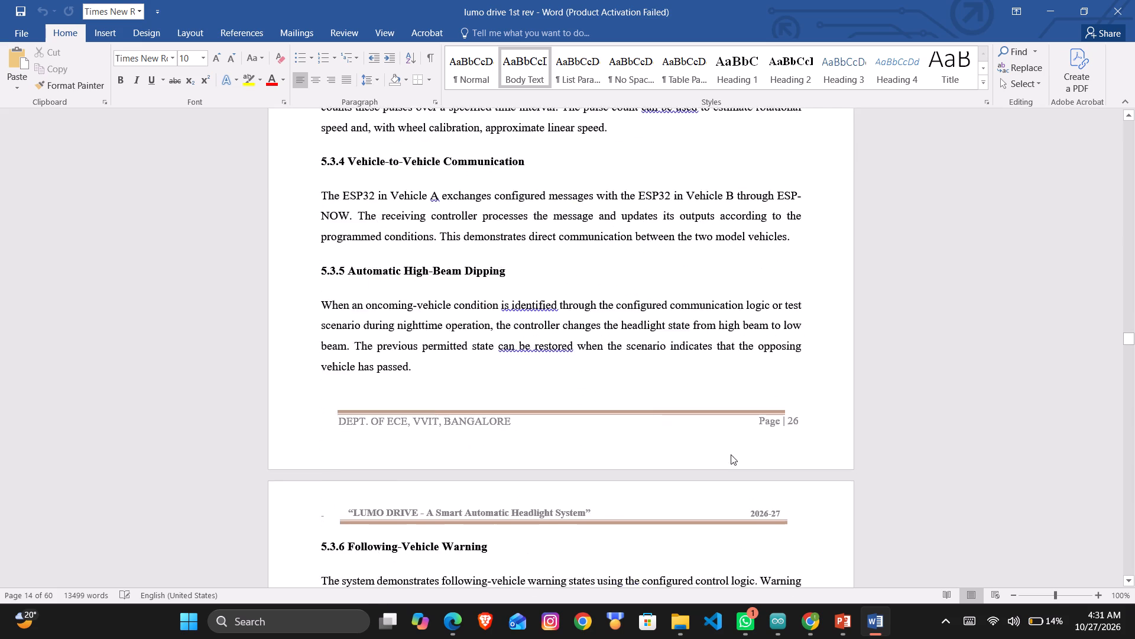
scroll(731, 454, down, 7)
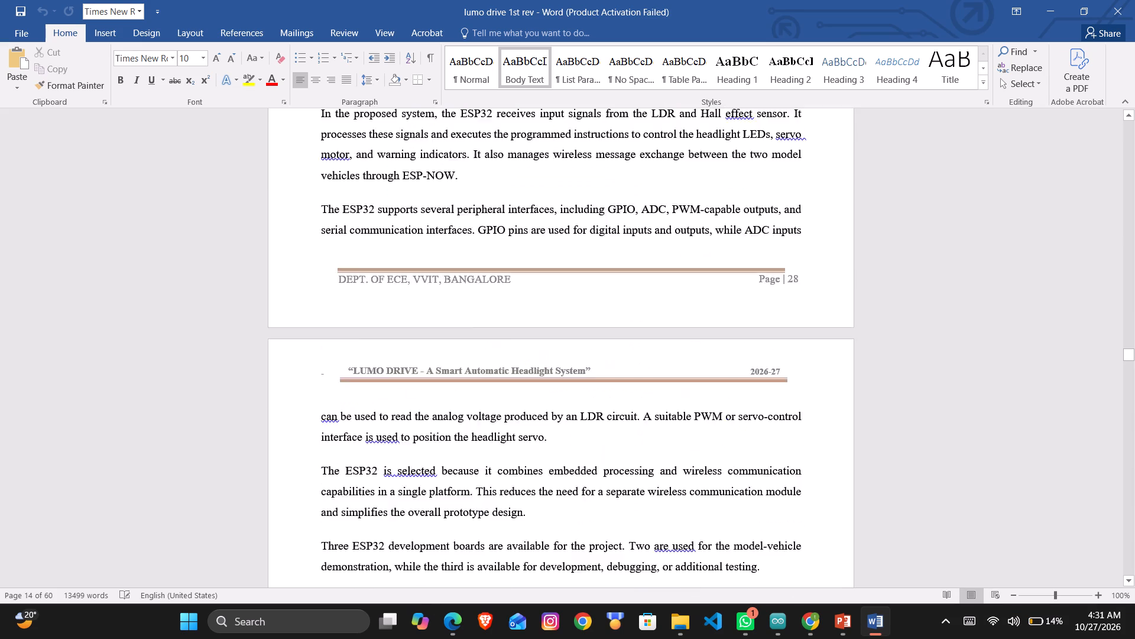
scroll(731, 454, down, 6)
scroll(731, 454, up, 1)
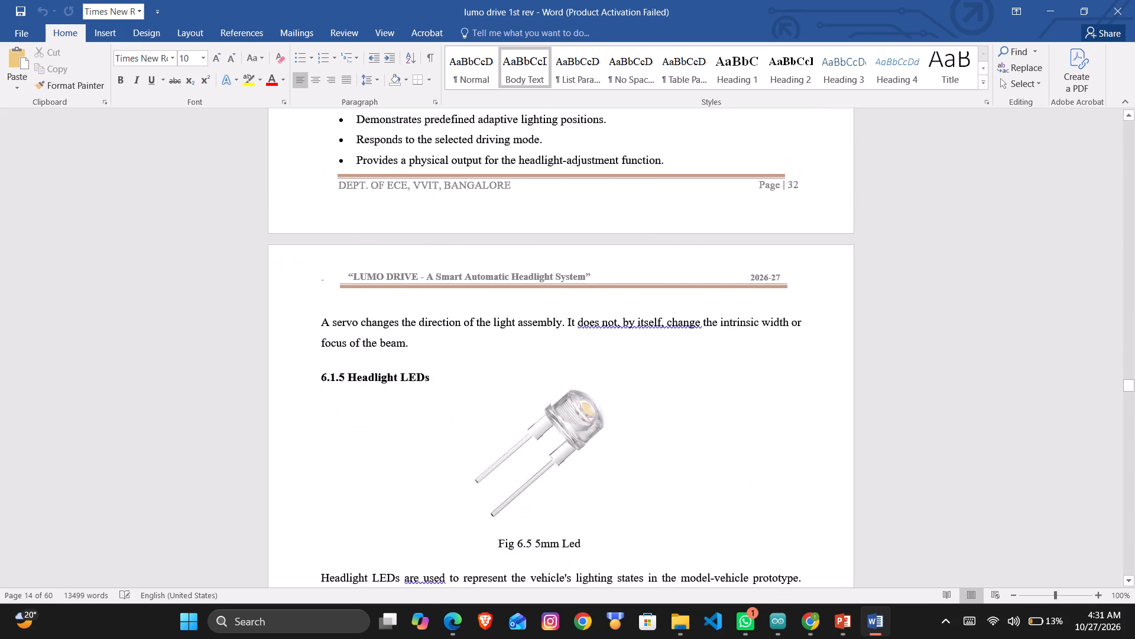